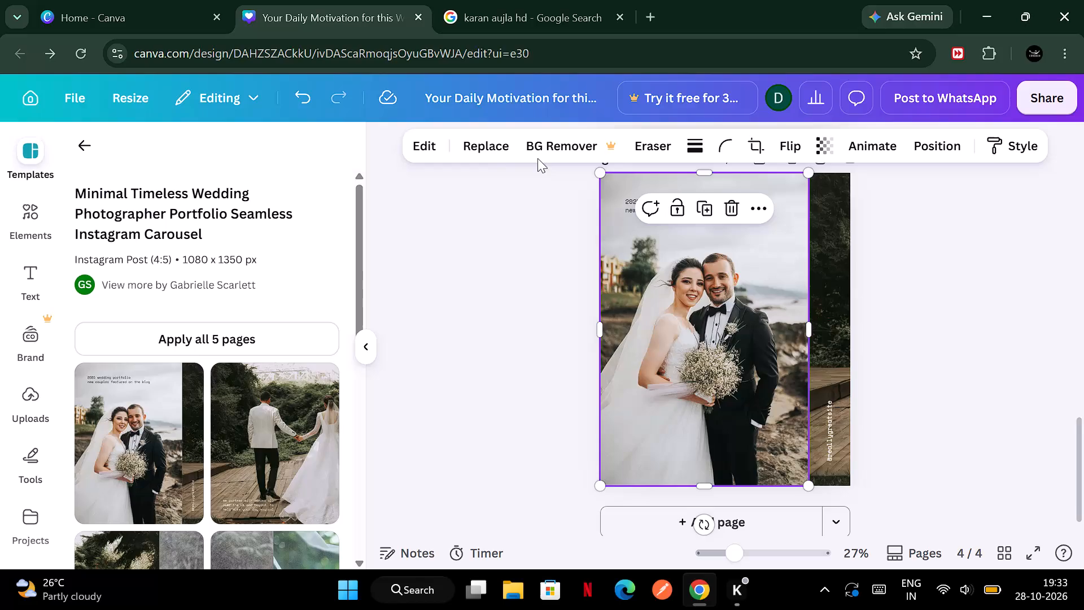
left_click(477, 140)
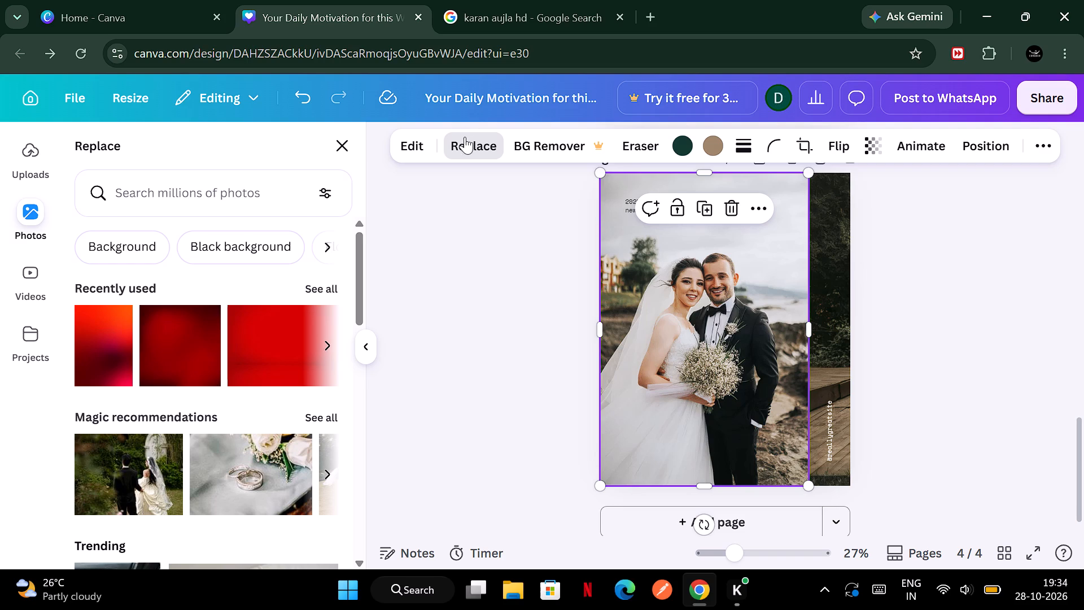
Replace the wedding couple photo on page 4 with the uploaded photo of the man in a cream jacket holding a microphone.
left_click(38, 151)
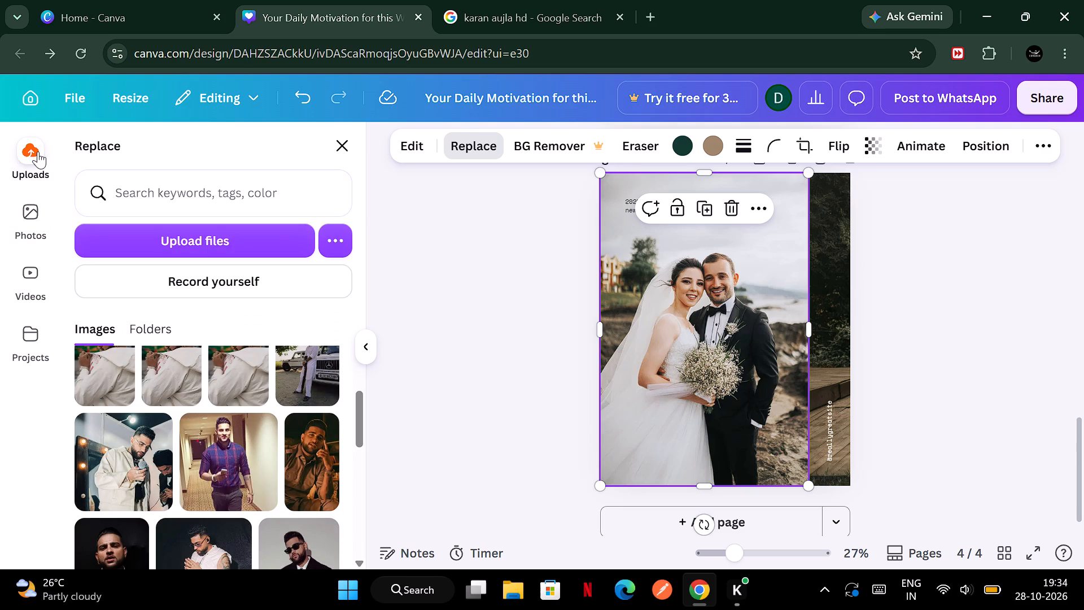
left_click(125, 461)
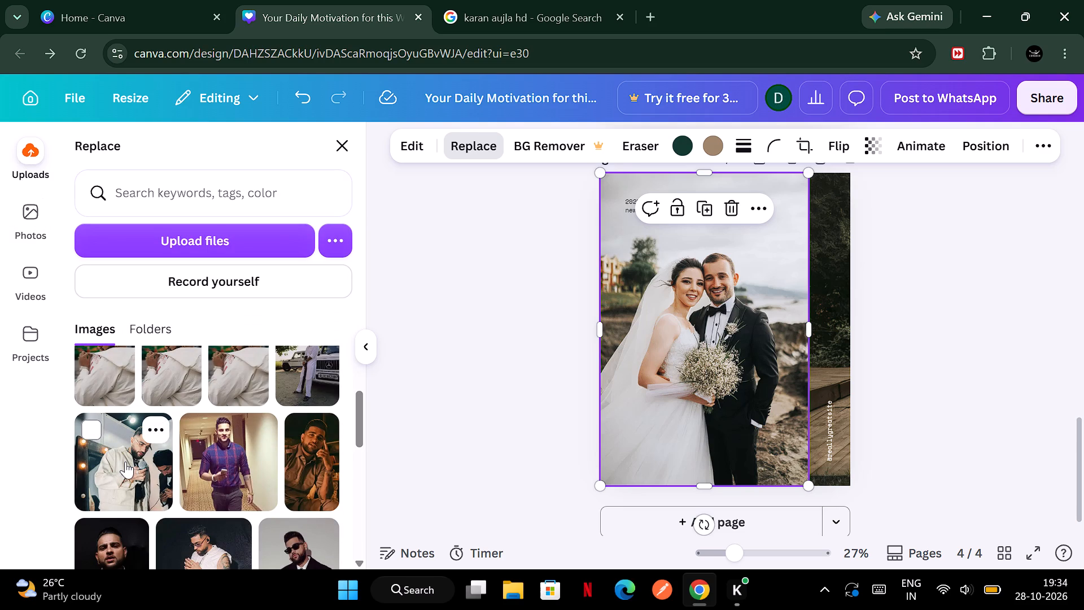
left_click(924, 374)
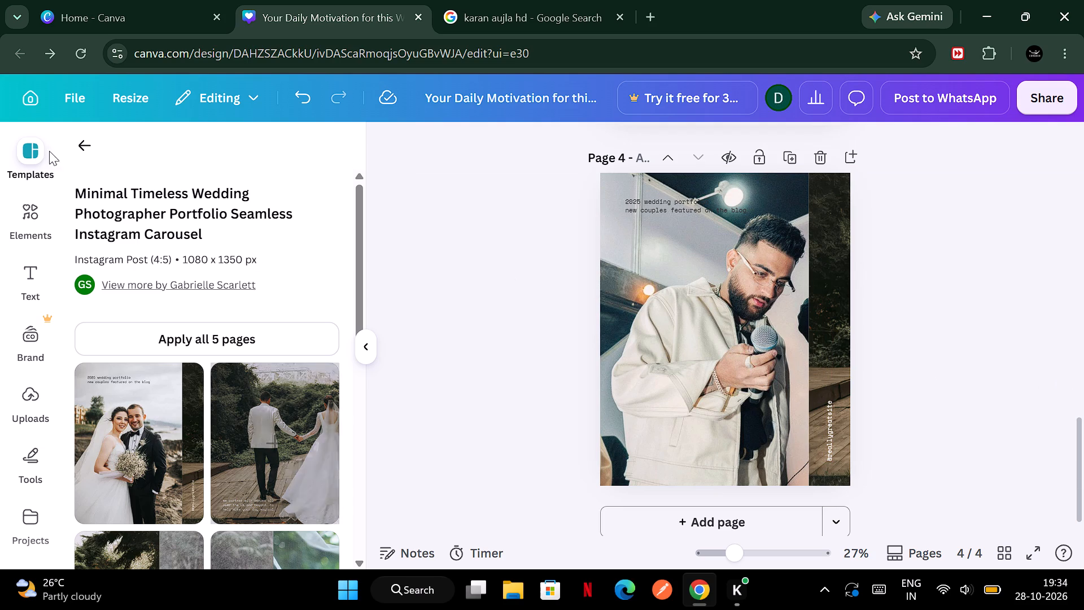
Apply the Dusty Black Elegant Wedding Photo Collage Instagram Post template to page 4.
left_click(86, 150)
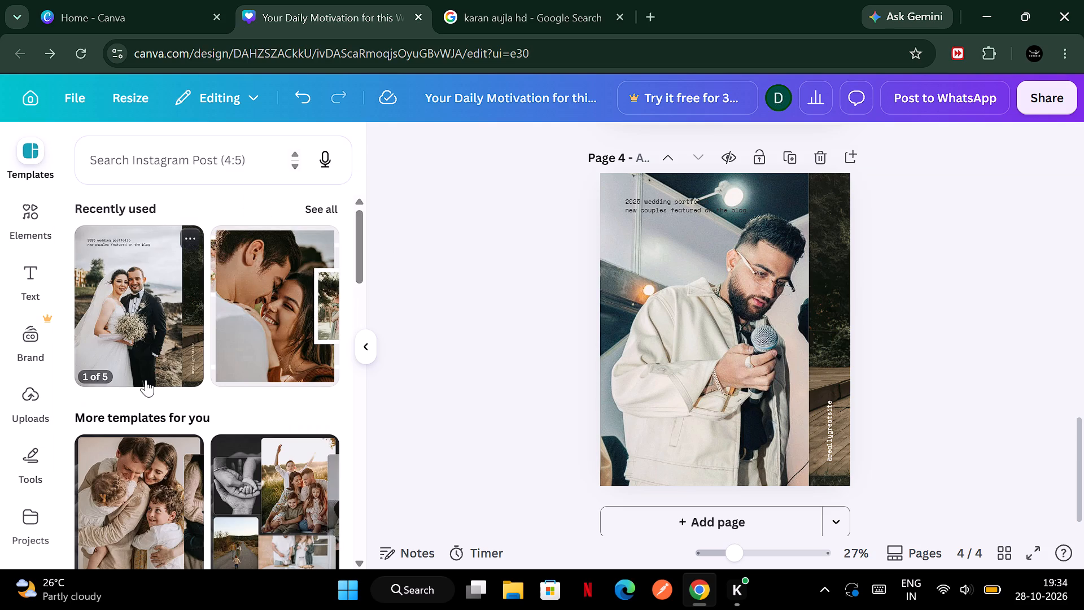
left_click(28, 157)
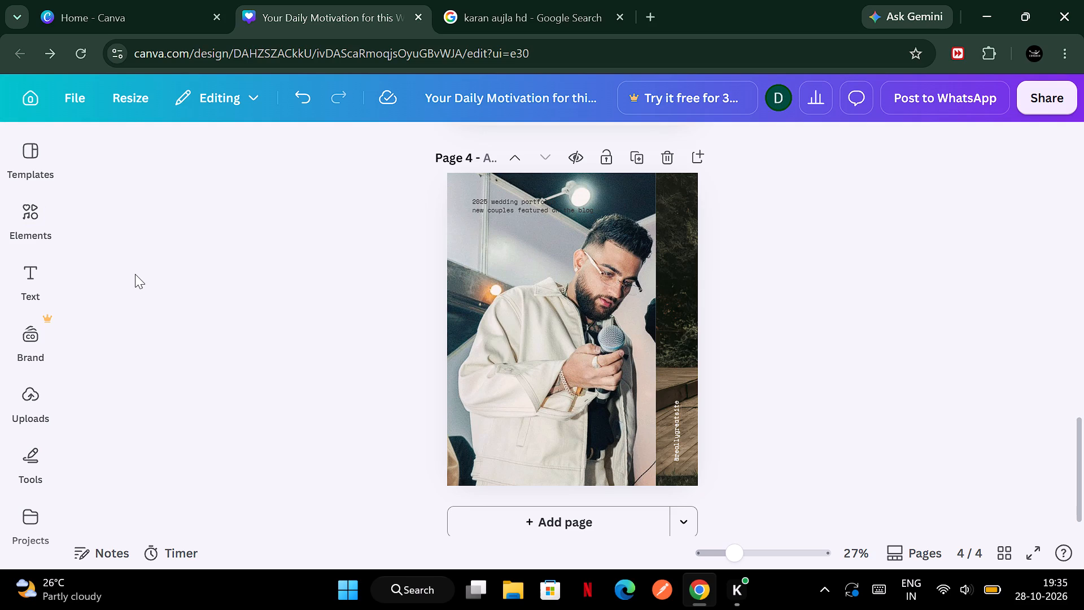
left_click(6, 151)
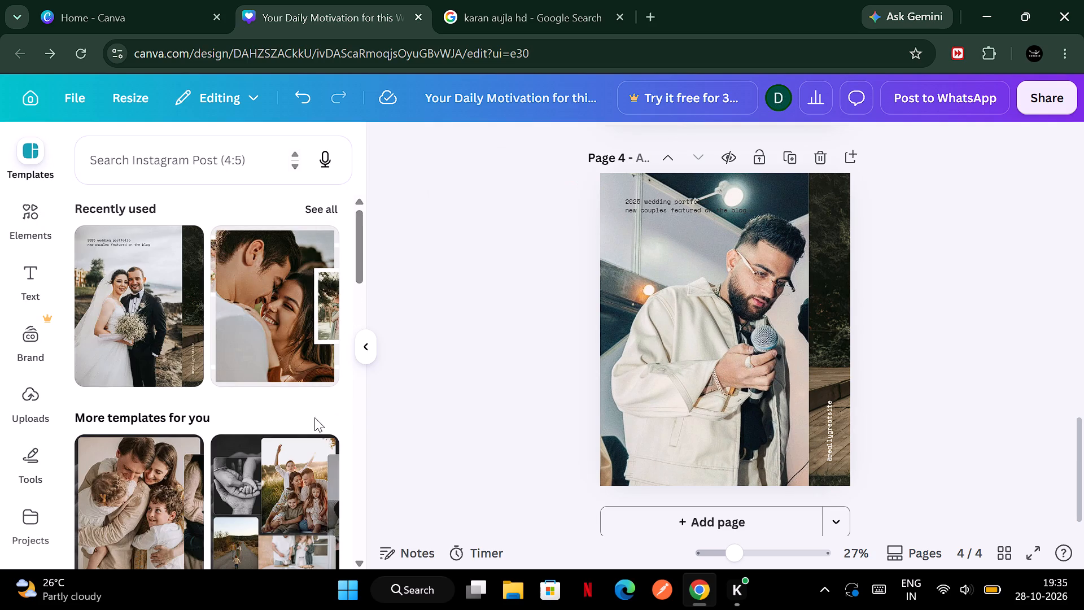
scroll(265, 367, "down", 4)
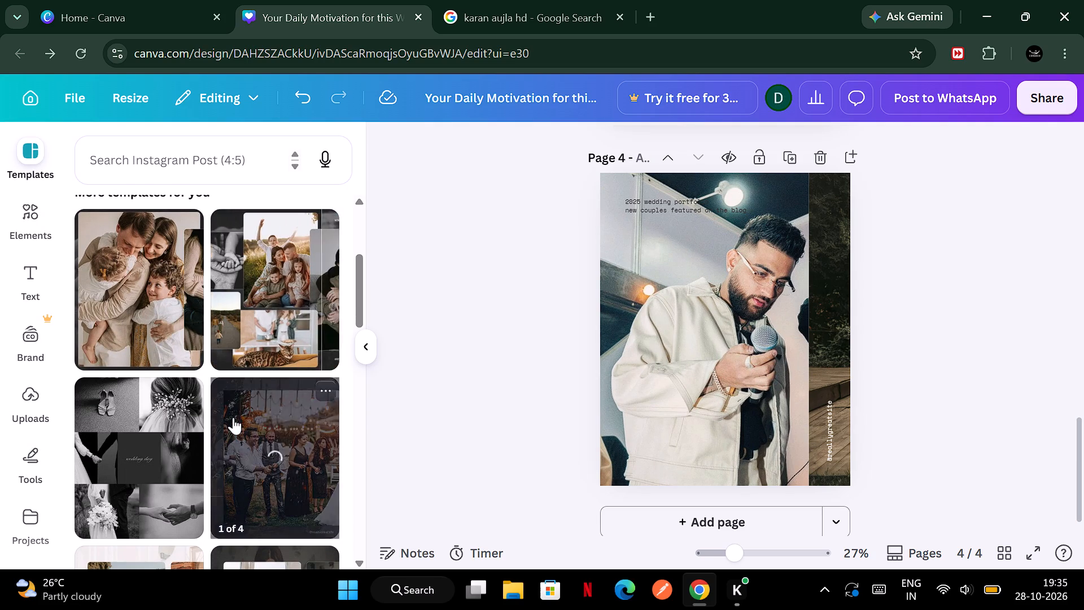
scroll(233, 417, "down", 1)
left_click(140, 381)
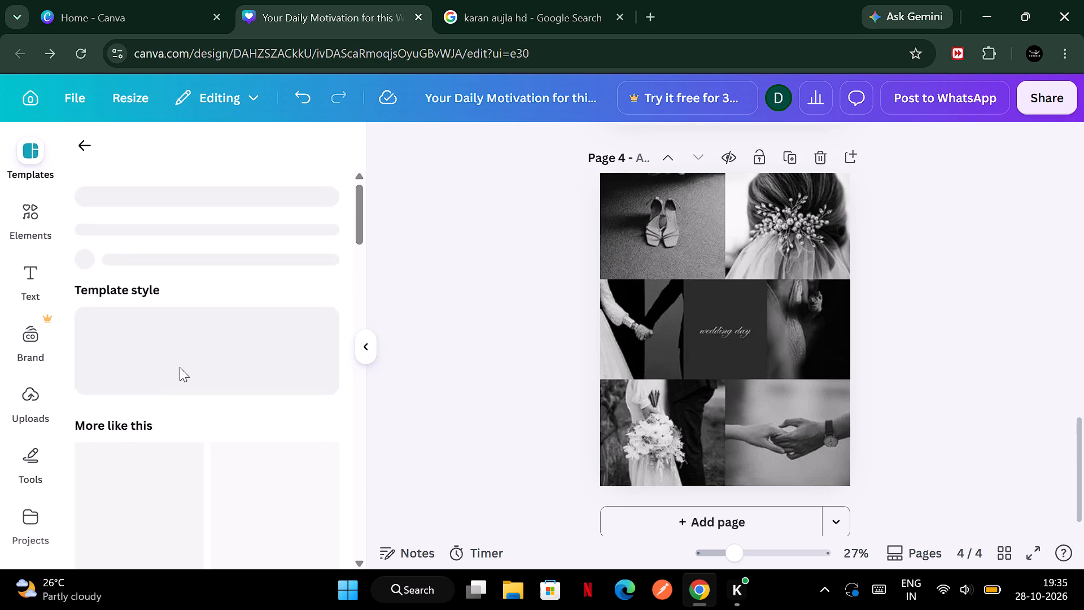
Replace the shoes photo in the collage's top row with the uploaded photo of the man in a cream jacket holding a microphone.
left_click(677, 249)
left_click(677, 249)
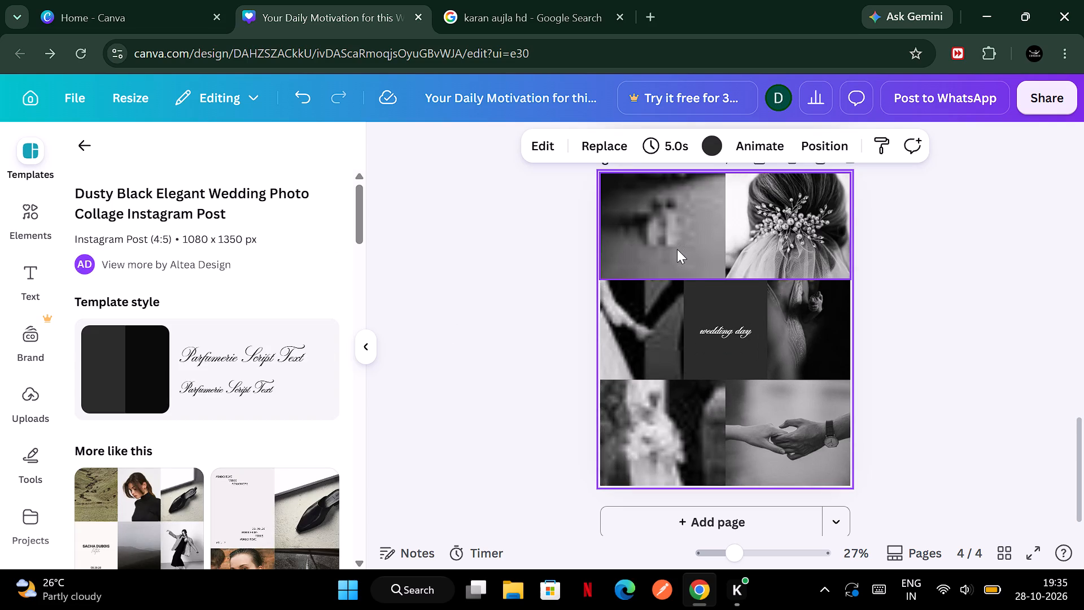
left_click(677, 249)
triple_click(677, 249)
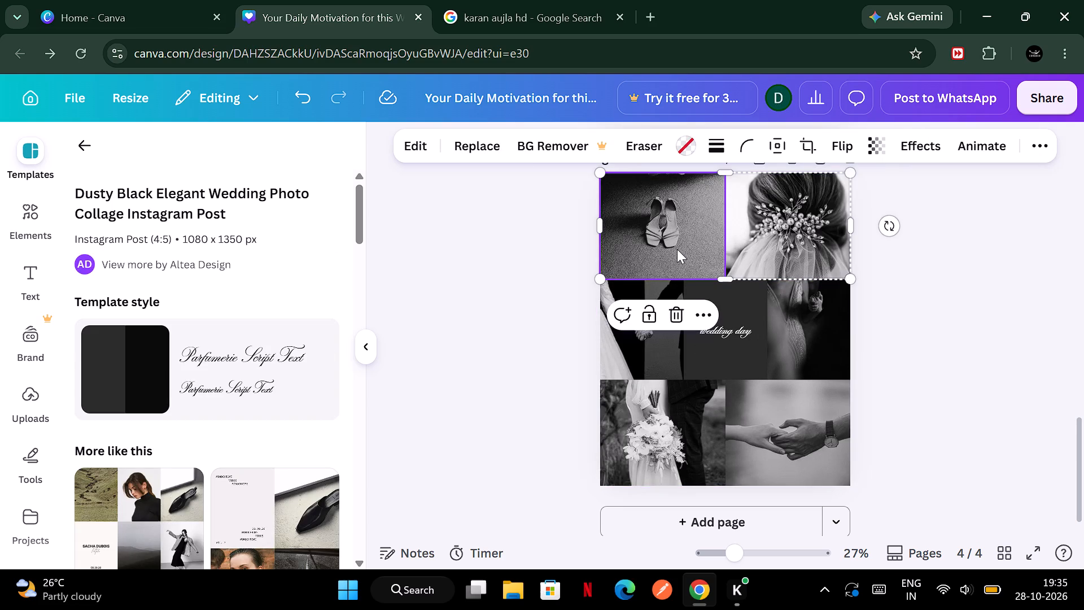
left_click(677, 249)
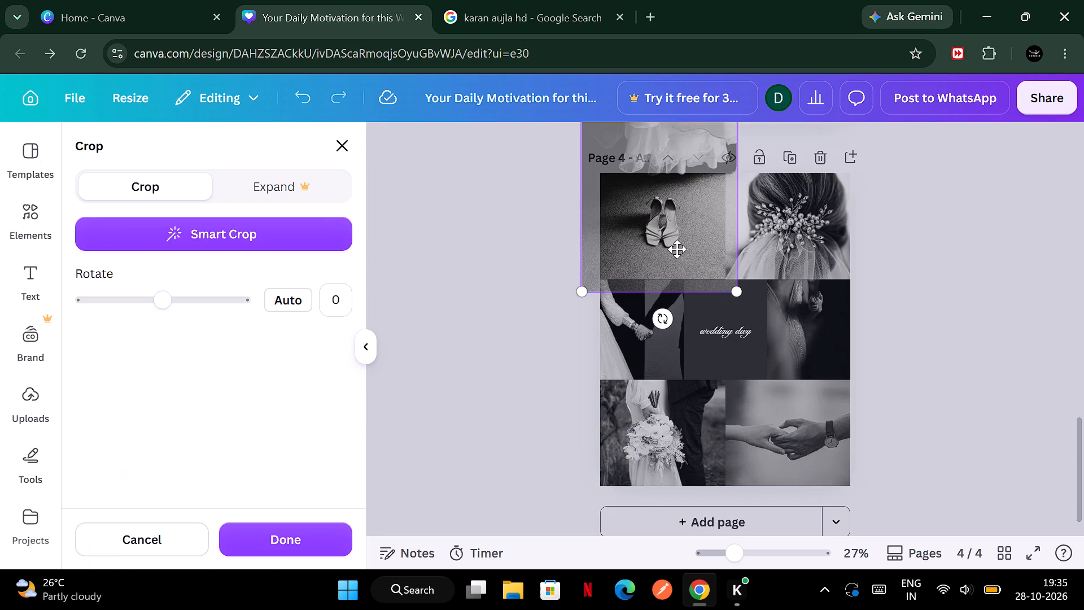
left_click(1015, 282)
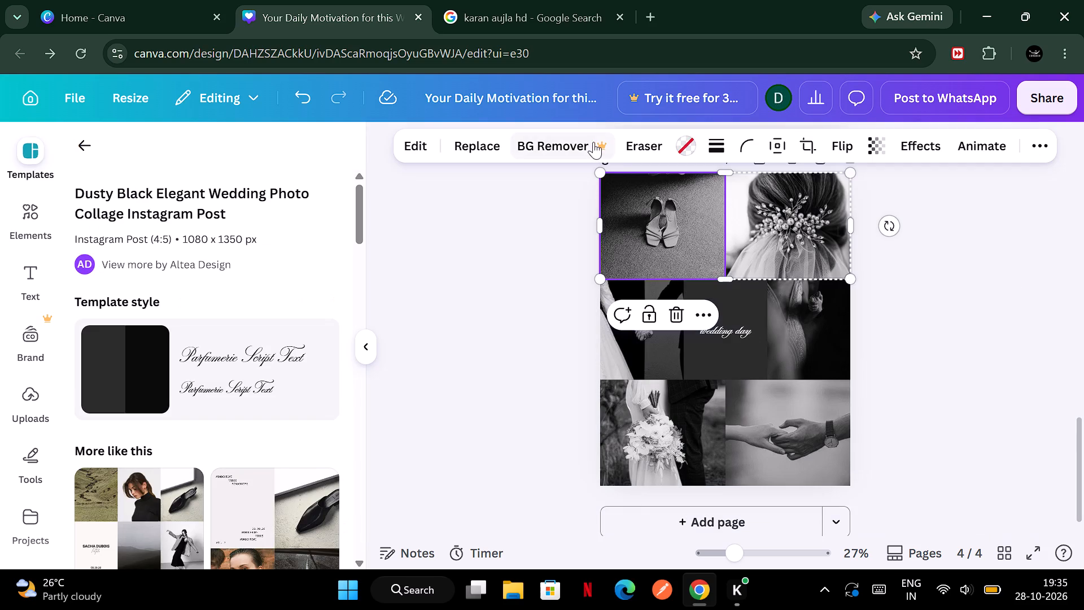
left_click(482, 151)
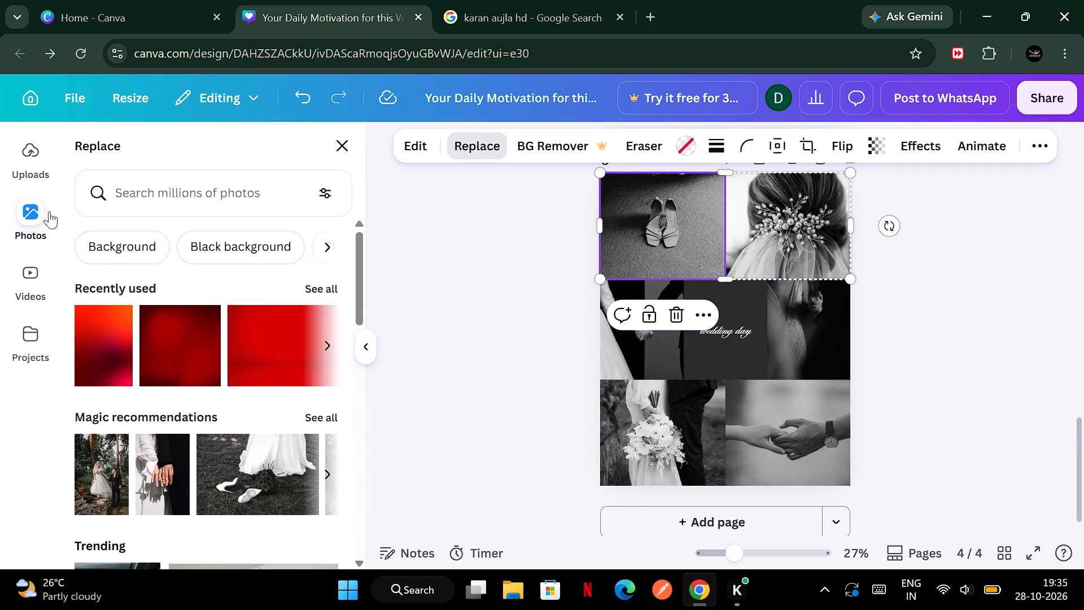
left_click(29, 172)
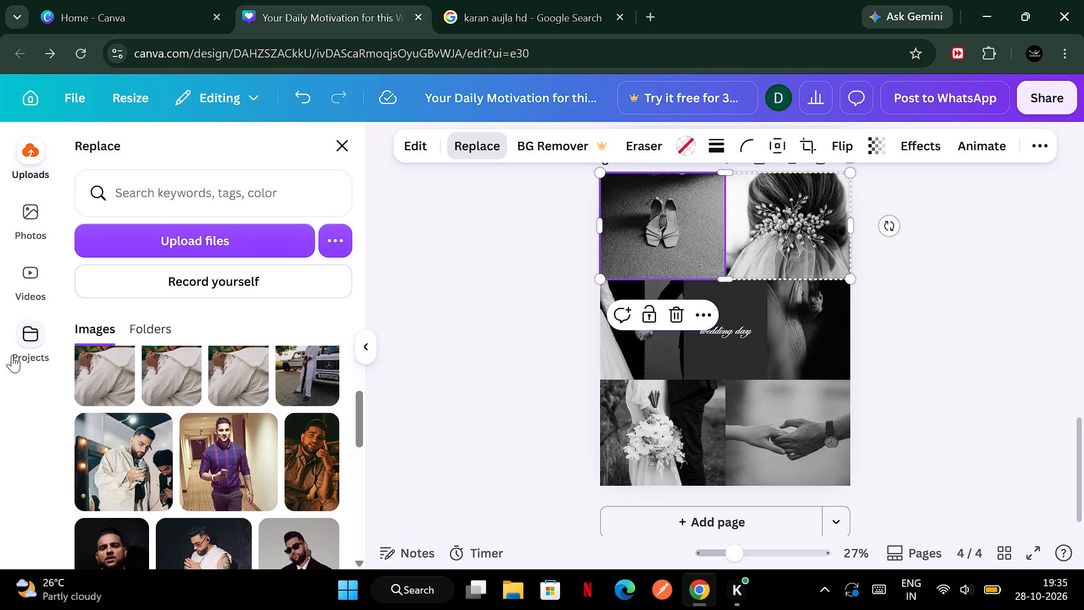
left_click(141, 483)
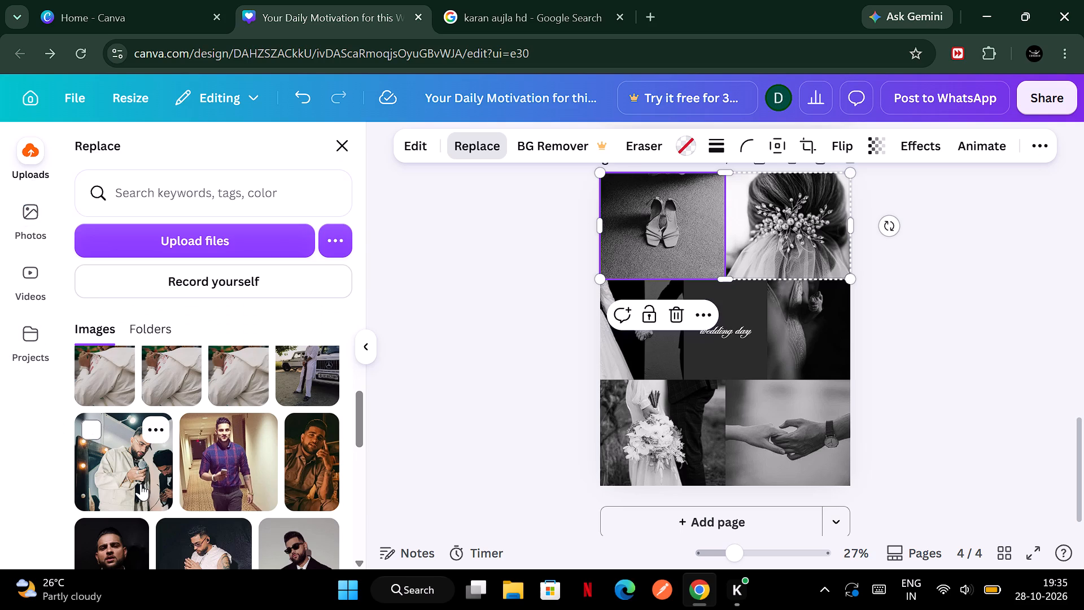
Select the bridal hairpiece photo in the collage's top row for replacement.
left_click(807, 250)
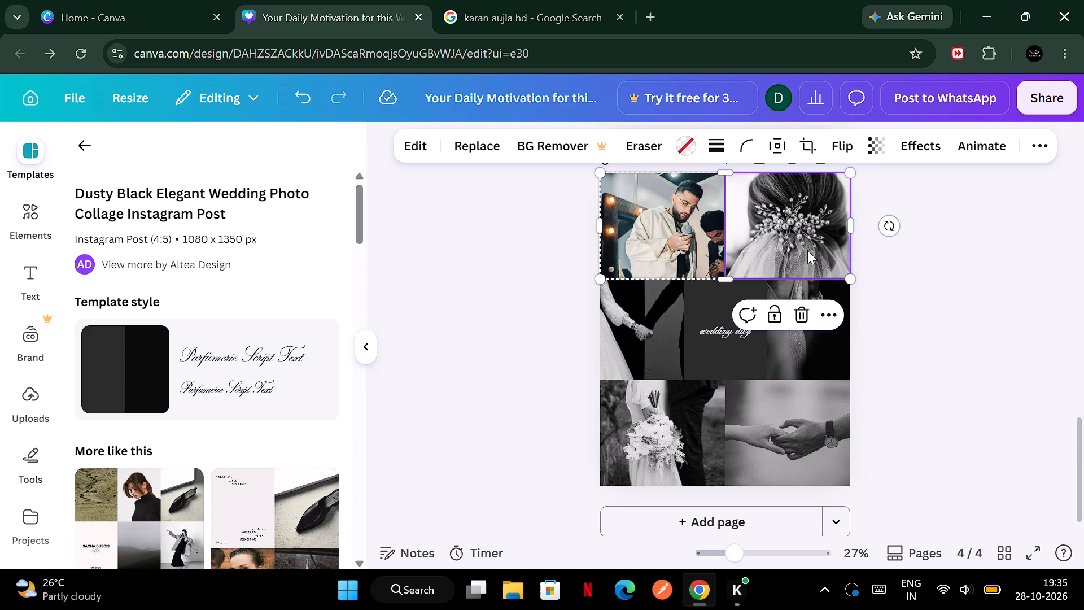
double_click(793, 239)
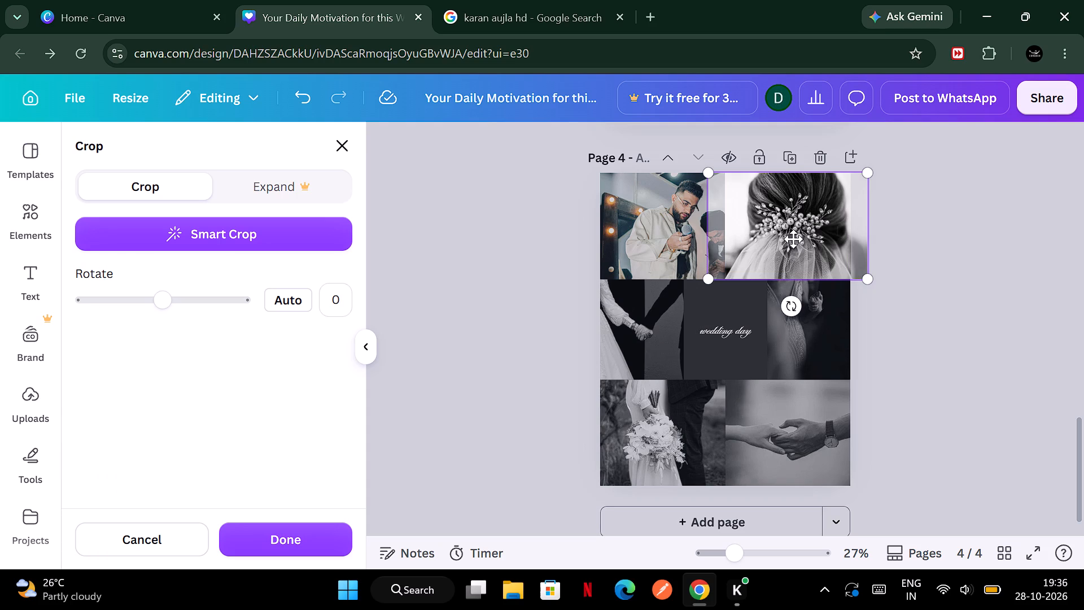
double_click(763, 218)
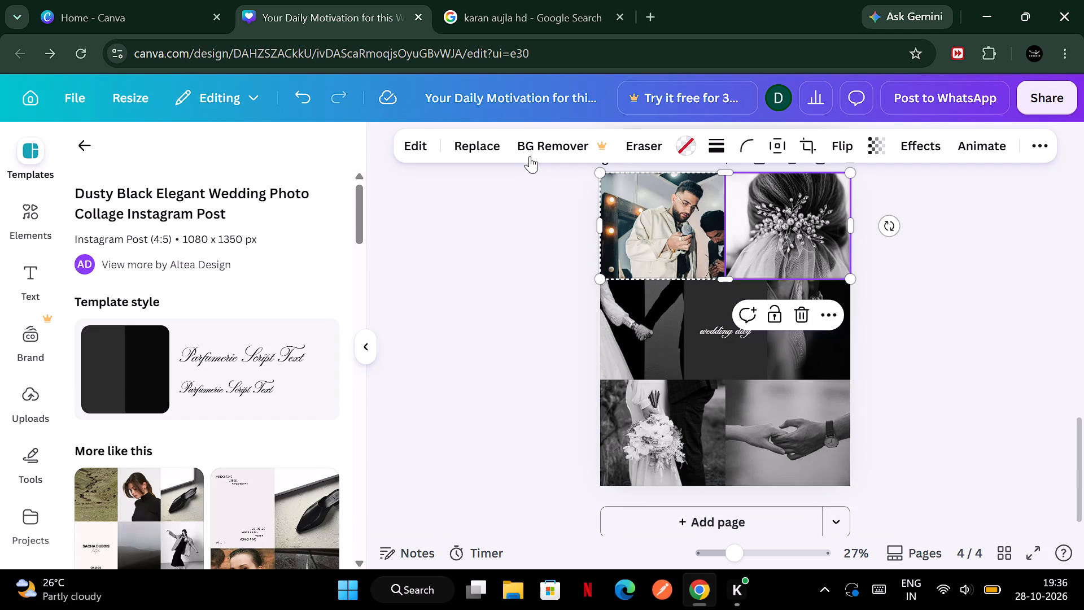
Replace the bridal hair photo in the collage's top row with the uploaded orange-lit portrait of the man in a brown shirt.
left_click(478, 141)
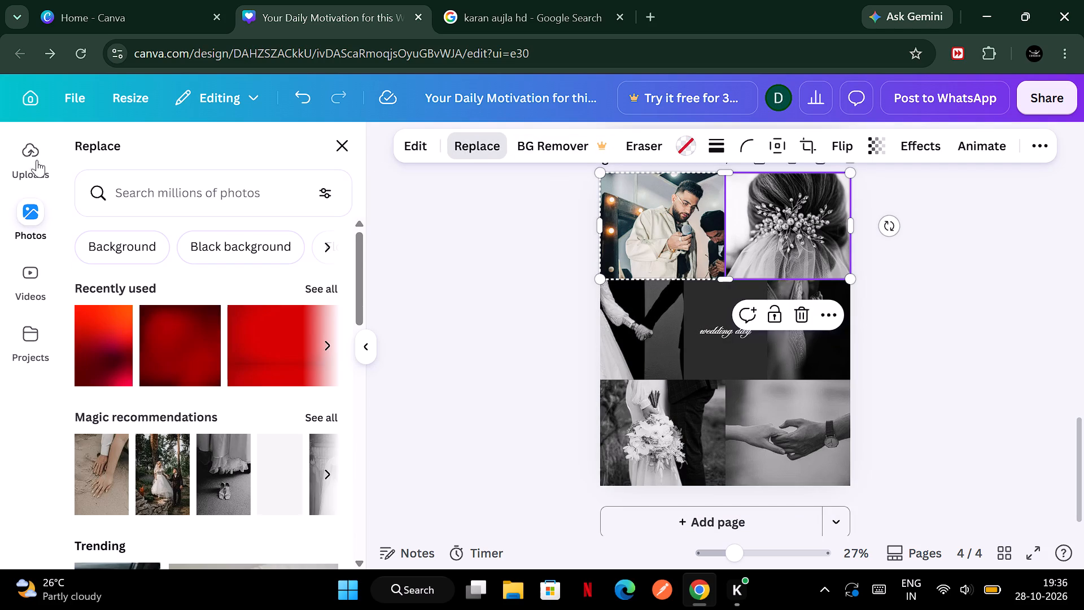
left_click(29, 160)
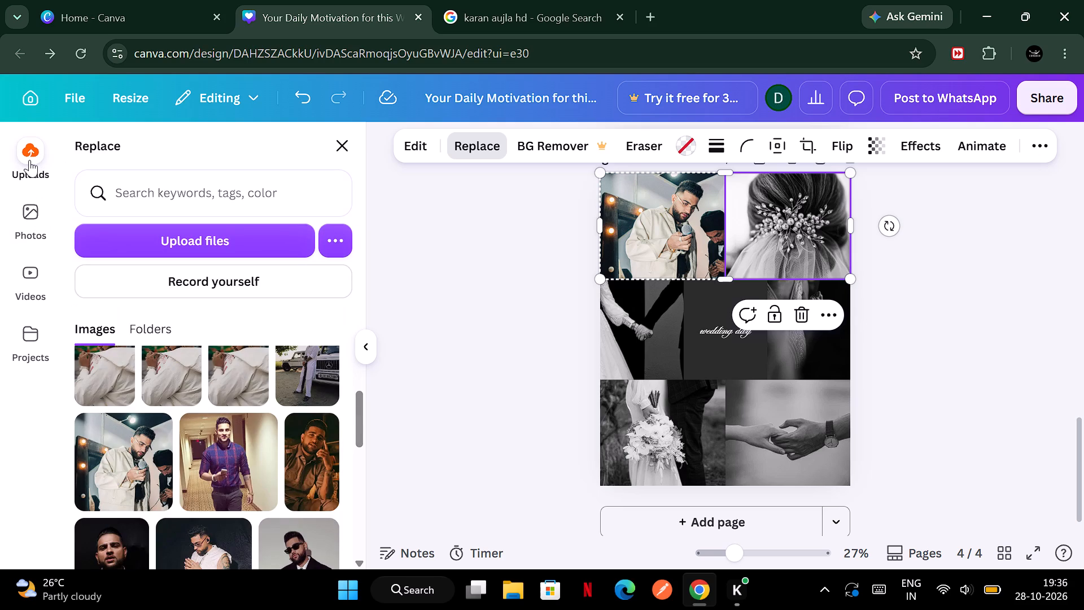
scroll(29, 160, "up", 1)
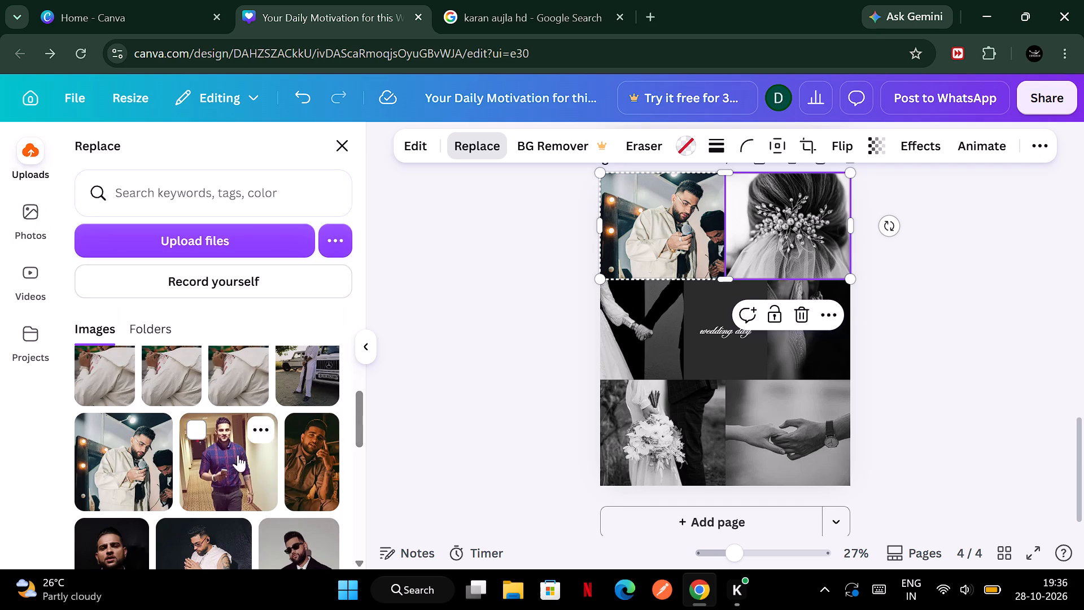
left_click(300, 473)
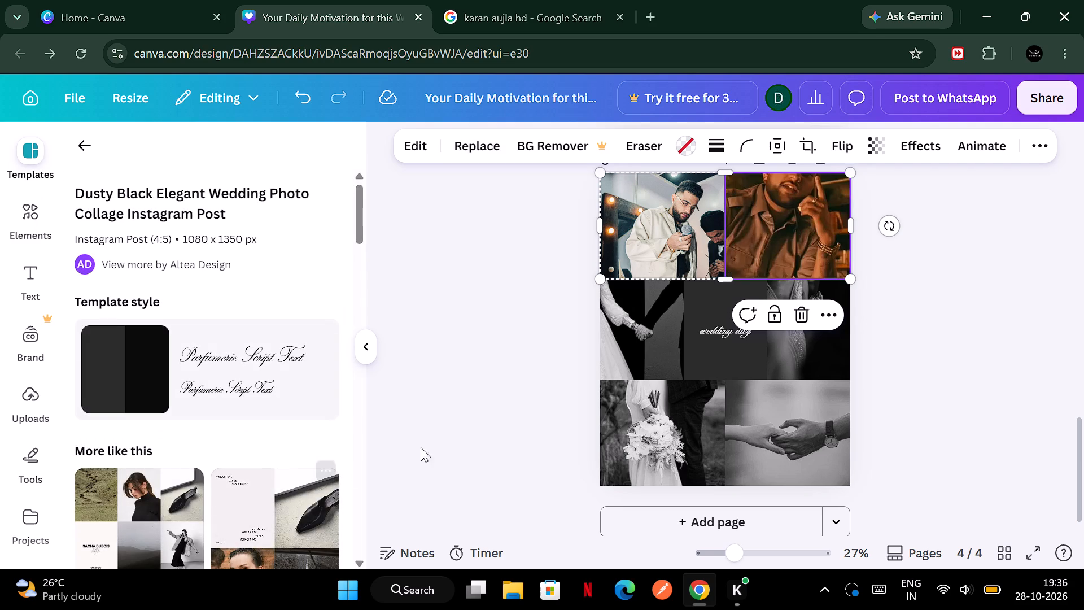
Reposition the orange-lit portrait within its crop frame so the man's whole head and raised hand fill the cell.
left_click(810, 151)
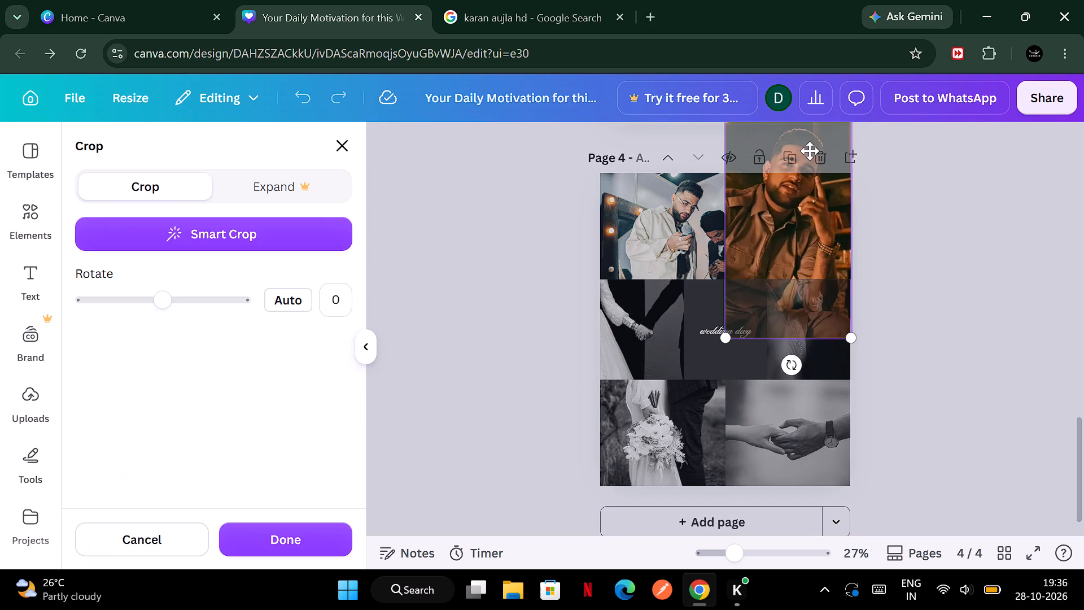
left_click_drag(803, 212, 803, 251)
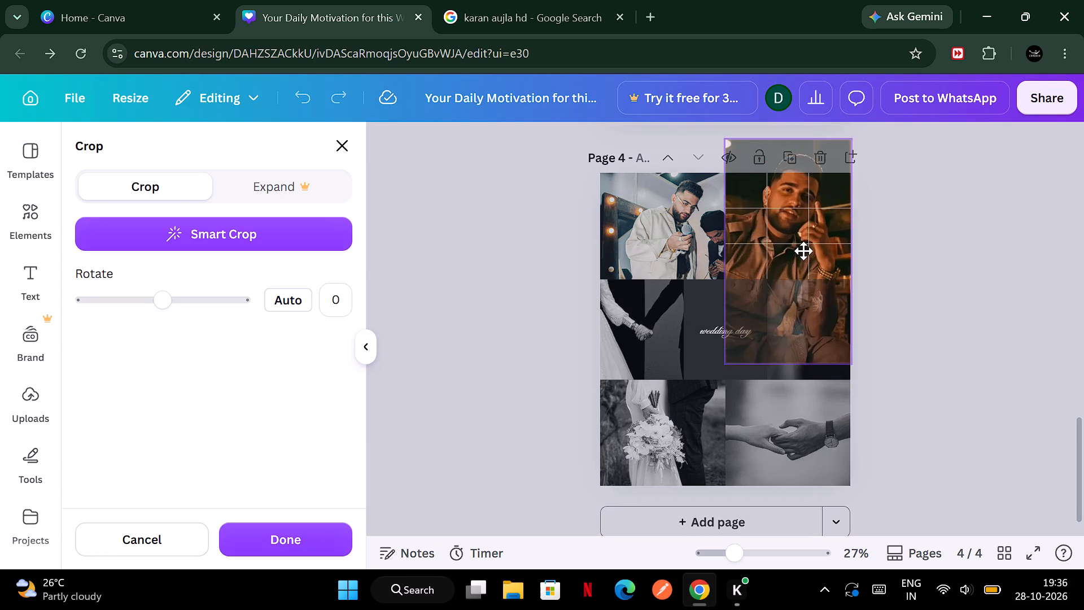
left_click_drag(803, 251, 806, 277)
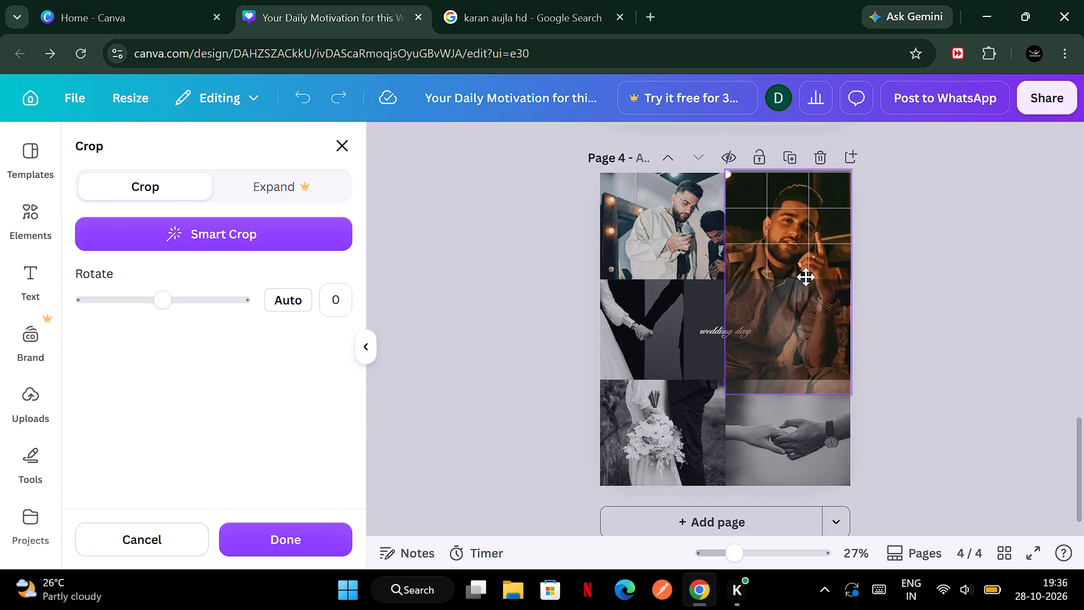
left_click_drag(806, 277, 808, 267)
left_click(1037, 282)
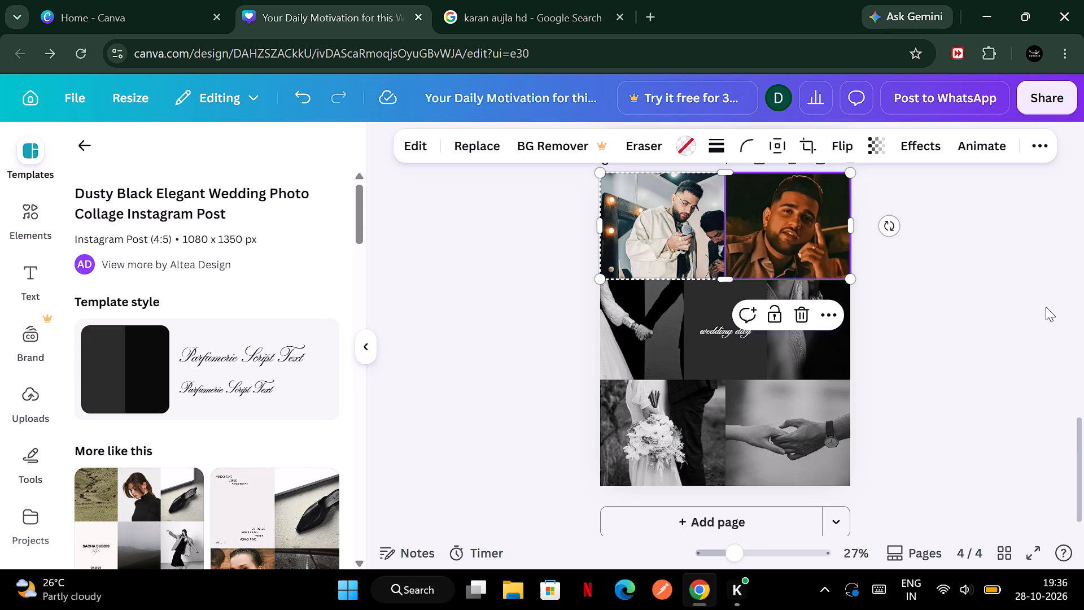
Replace the holding-hands photo at the left of the collage's middle row with the uploaded dark portrait in a black jacket and white shirt.
left_click(1083, 380)
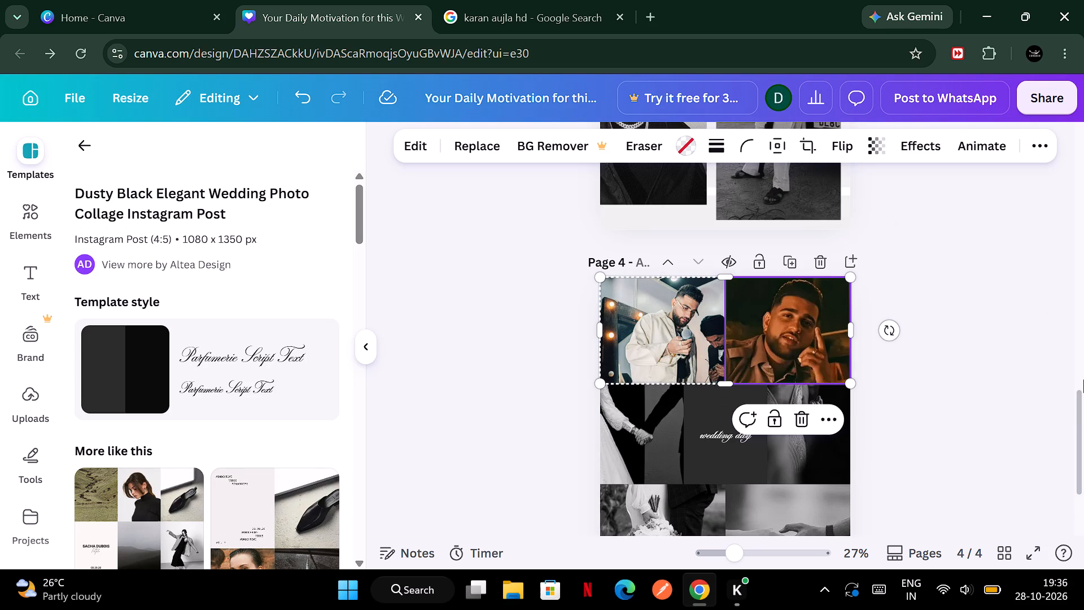
left_click(1020, 386)
scroll(963, 385, "down", 3)
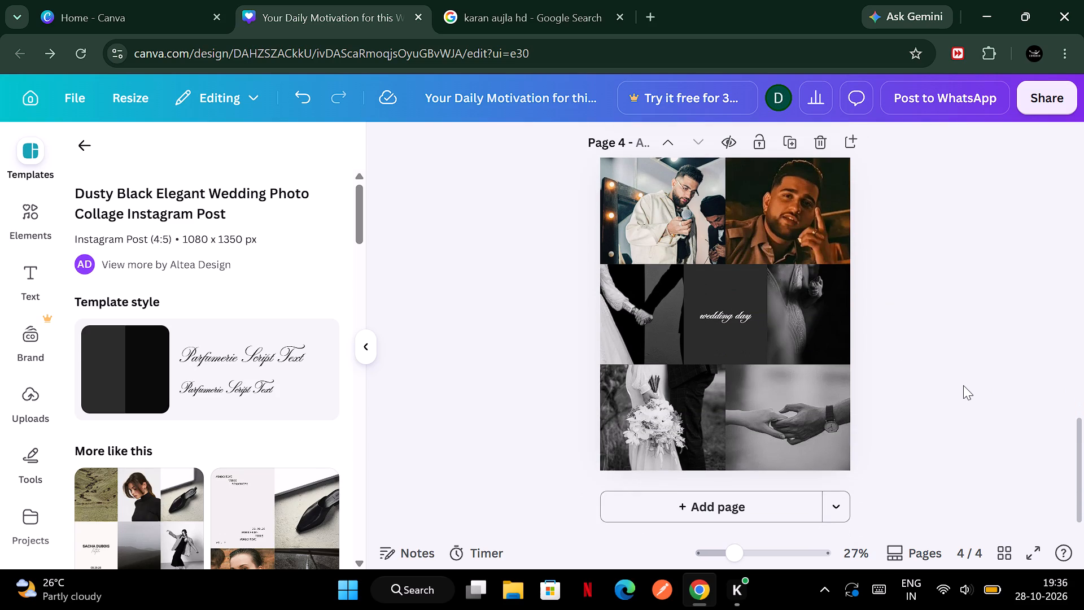
left_click(785, 333)
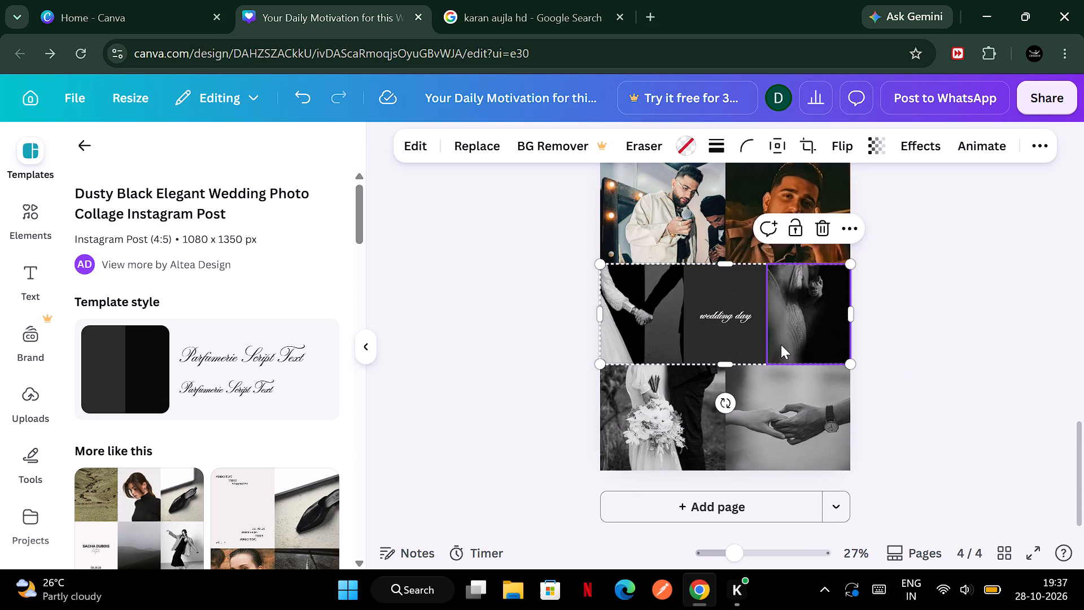
left_click(895, 324)
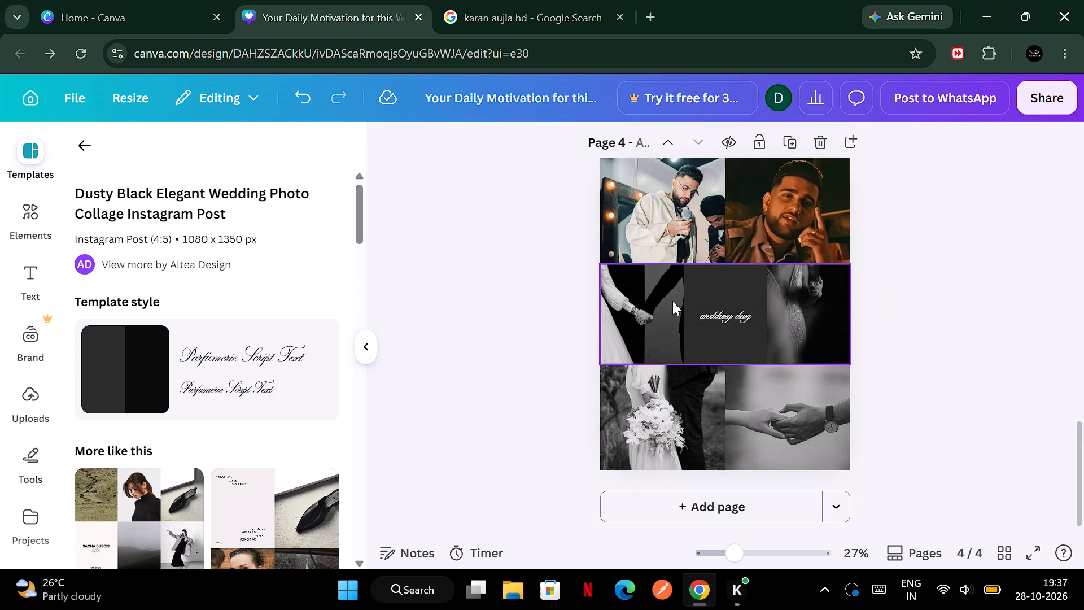
double_click(672, 301)
double_click(661, 304)
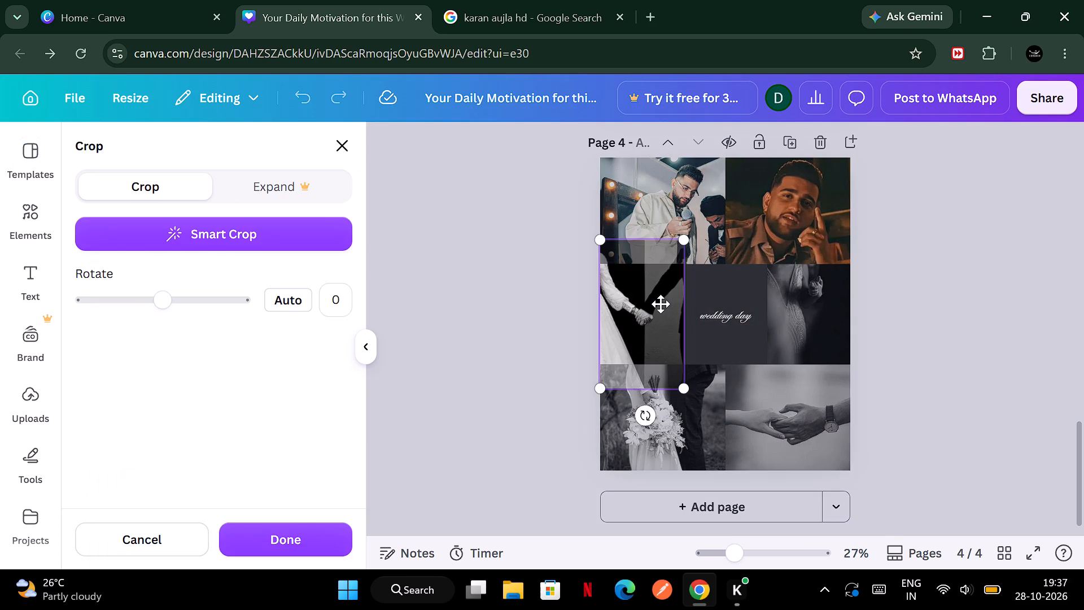
double_click(625, 310)
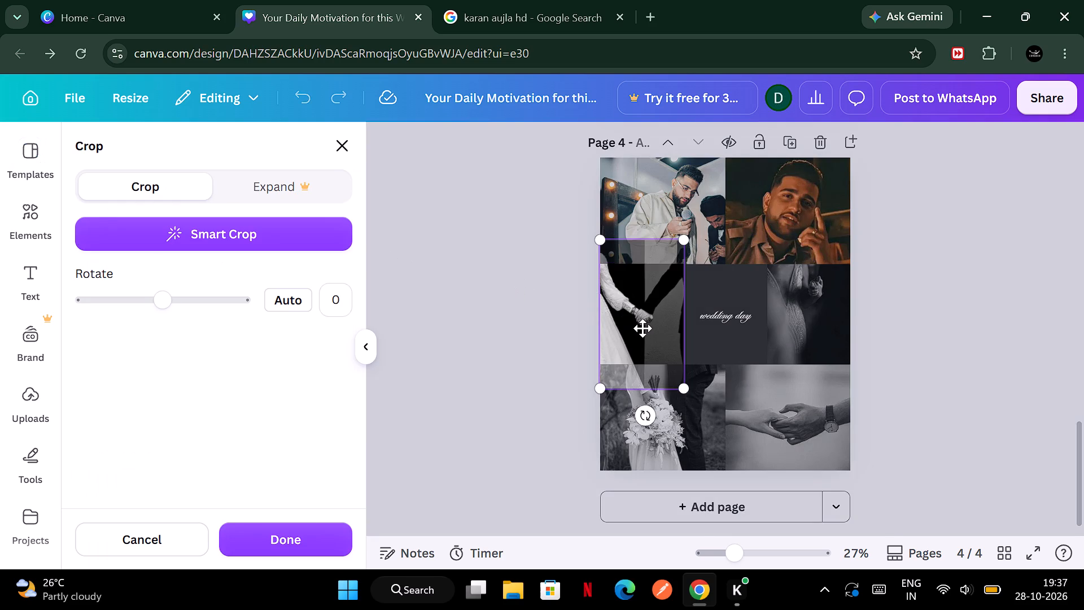
double_click(642, 328)
left_click(463, 146)
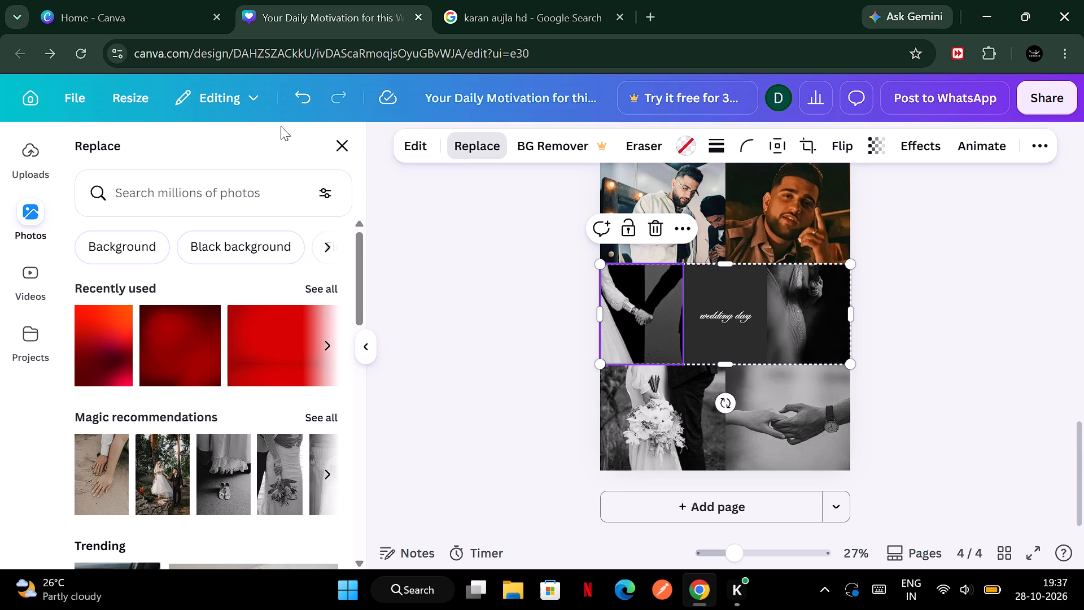
left_click(17, 179)
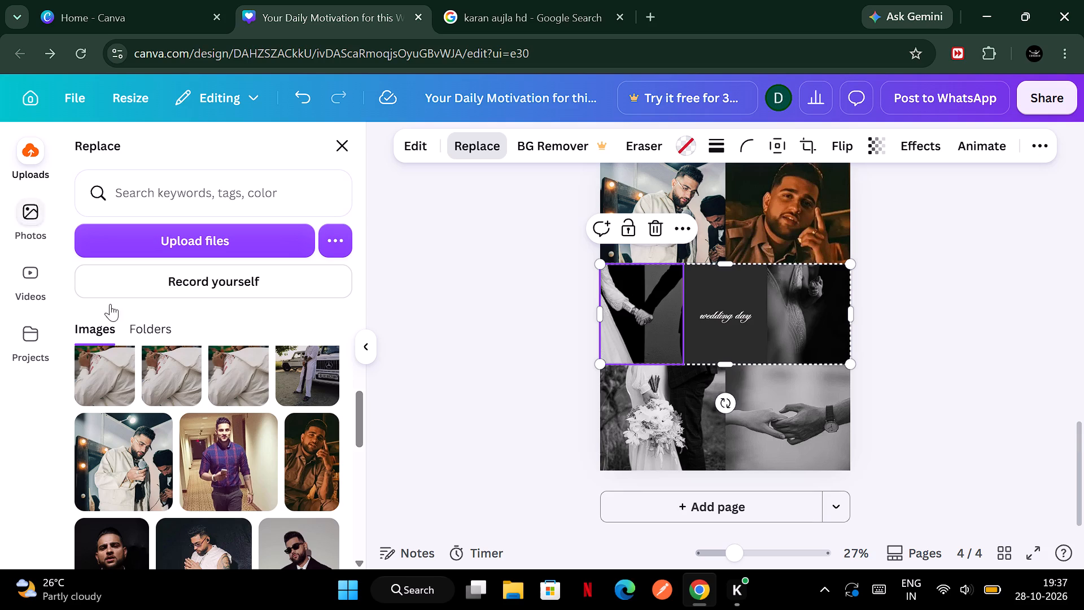
scroll(227, 469, "down", 1)
left_click(115, 441)
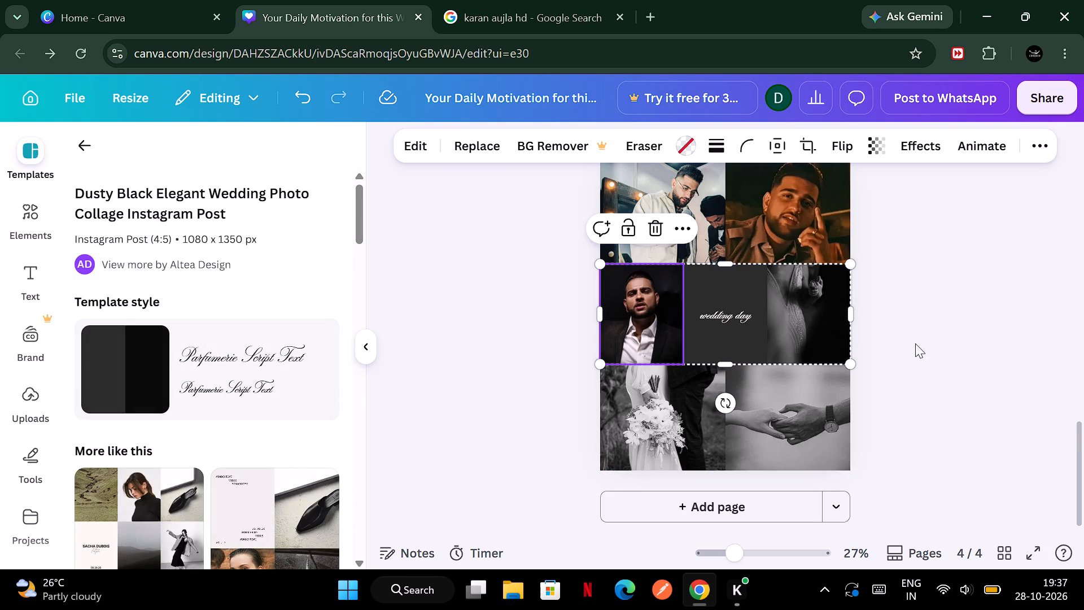
Replace the dark wedding photo at the right of the collage's middle row with the uploaded sunglasses portrait in a black coat against a golden background.
double_click(774, 302)
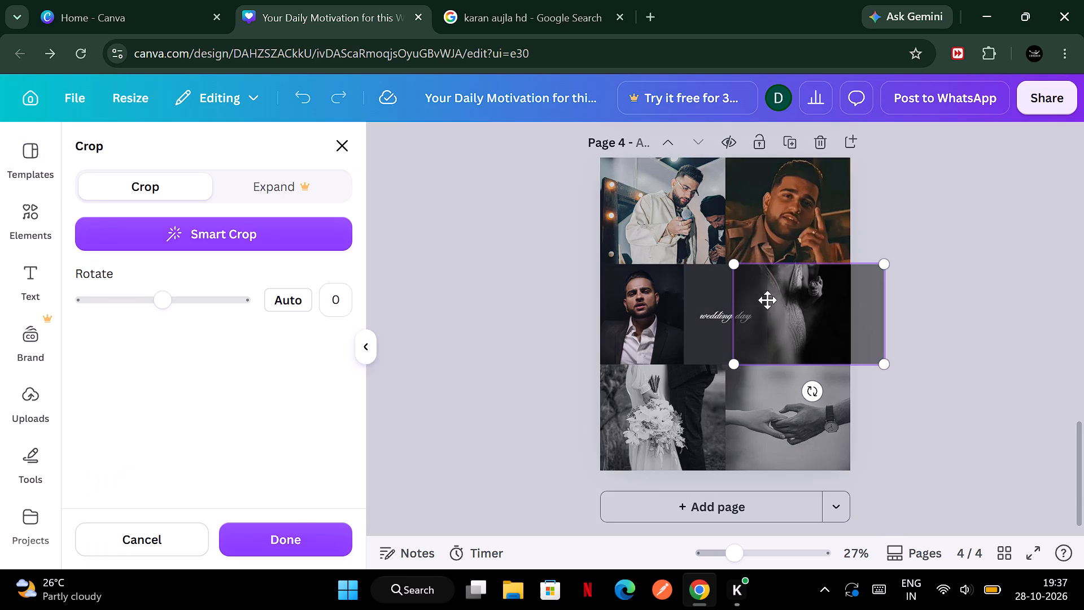
double_click(716, 290)
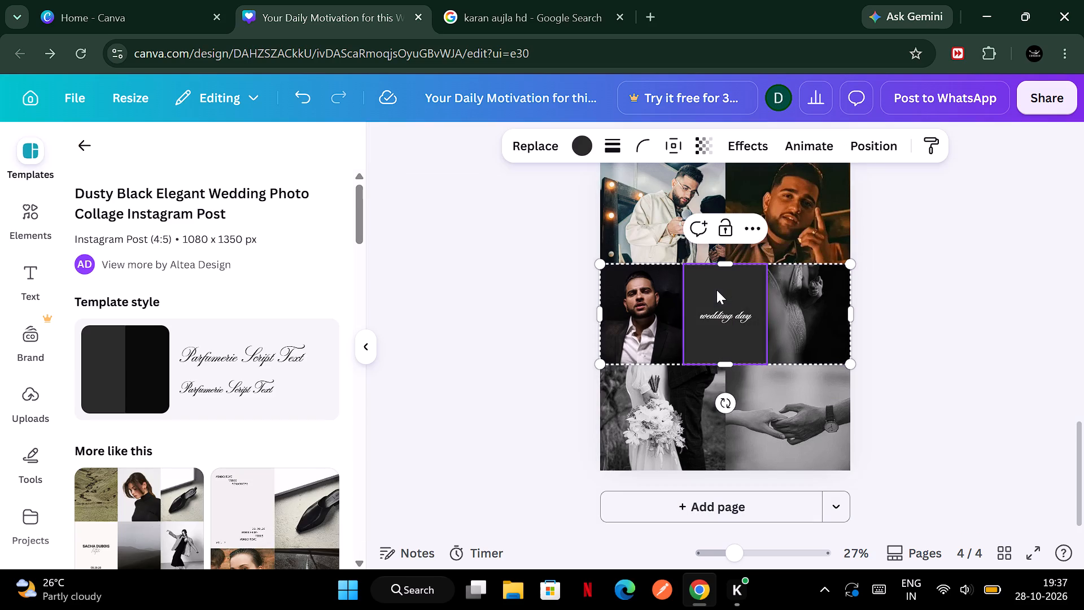
double_click(784, 304)
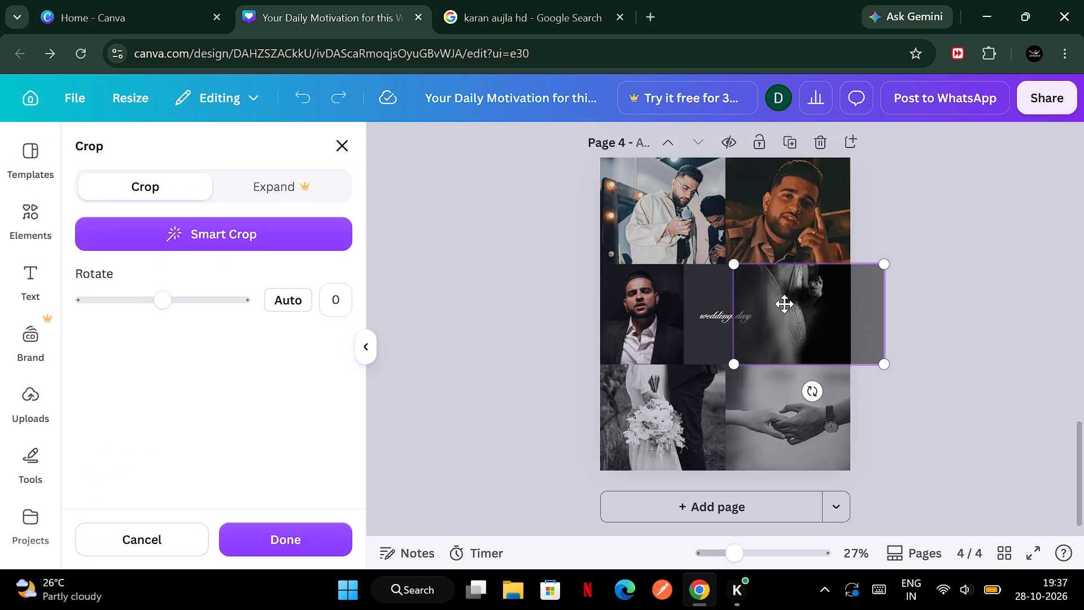
double_click(801, 310)
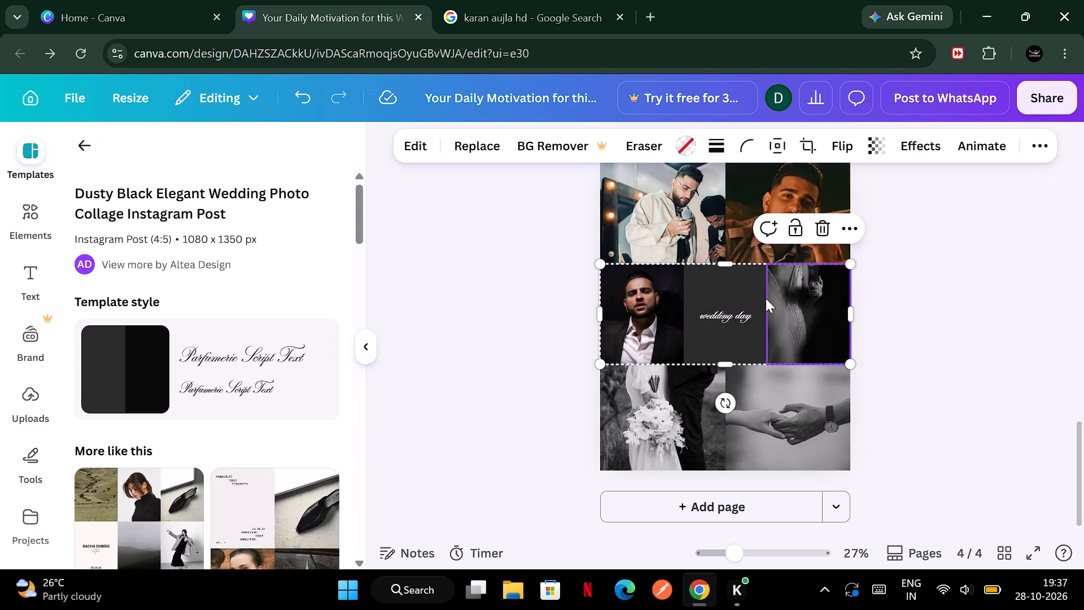
left_click(476, 133)
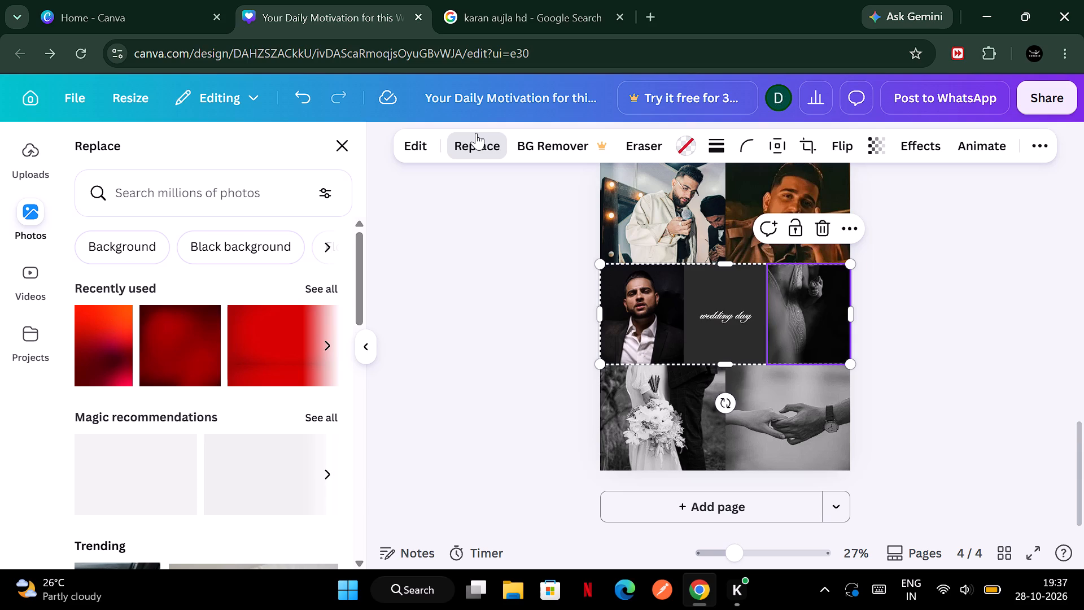
left_click(28, 182)
scroll(177, 516, "down", 1)
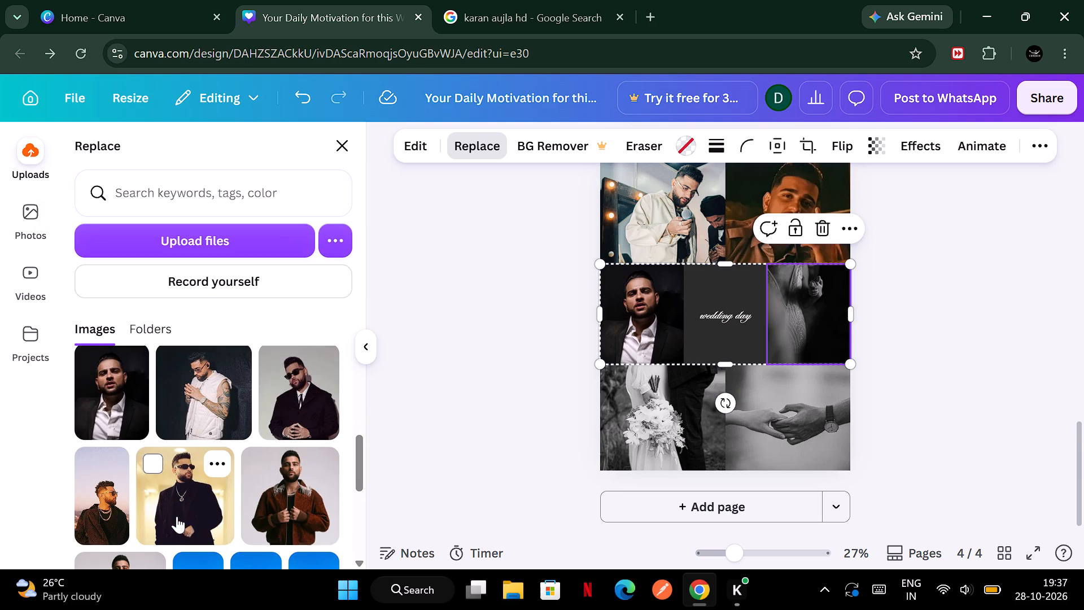
scroll(177, 516, "down", 1)
left_click(188, 472)
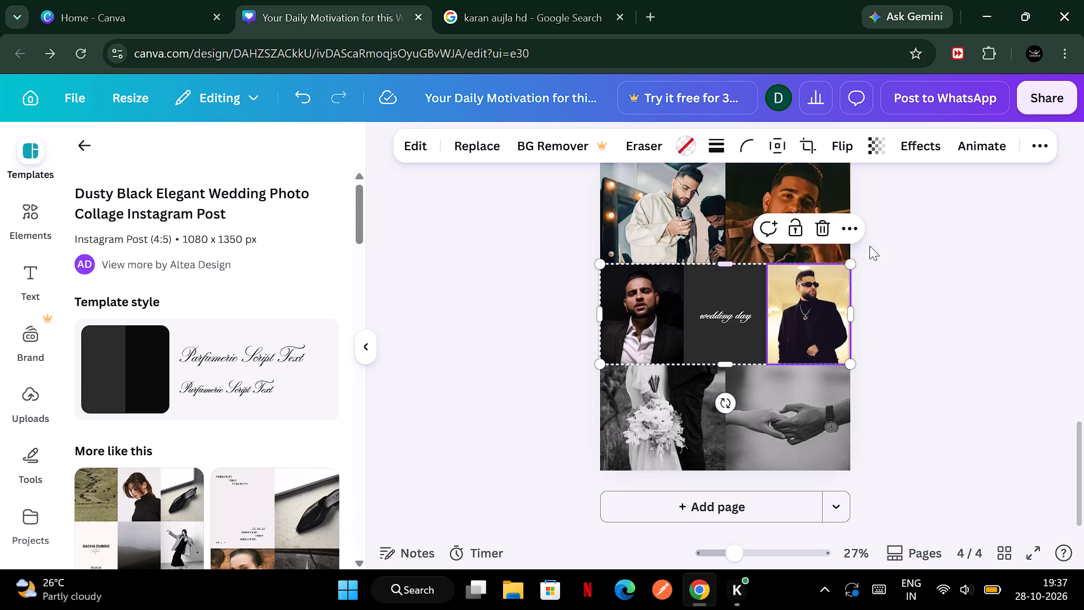
left_click(877, 301)
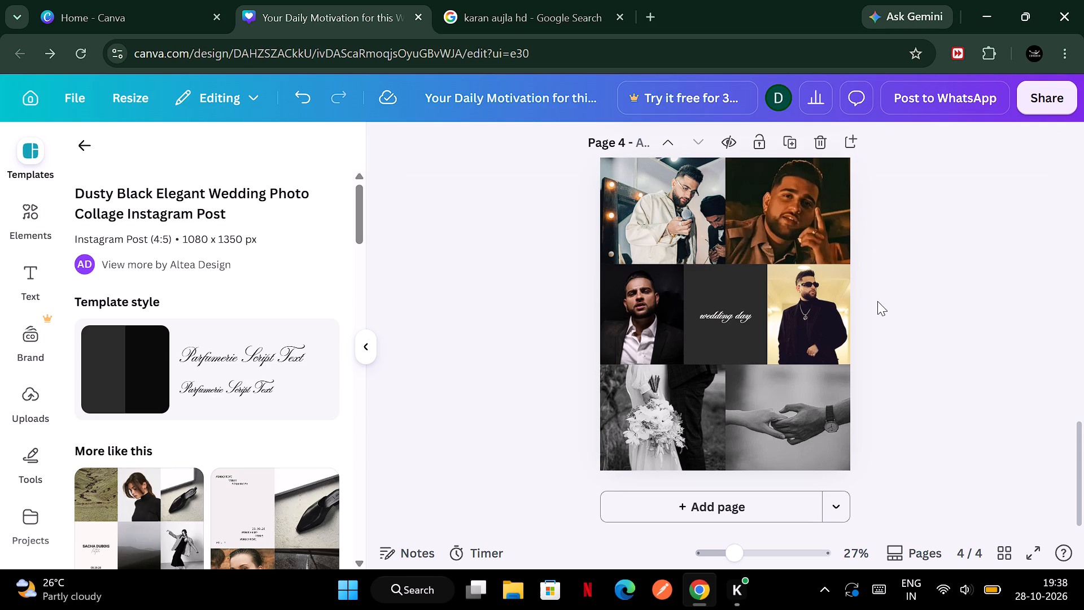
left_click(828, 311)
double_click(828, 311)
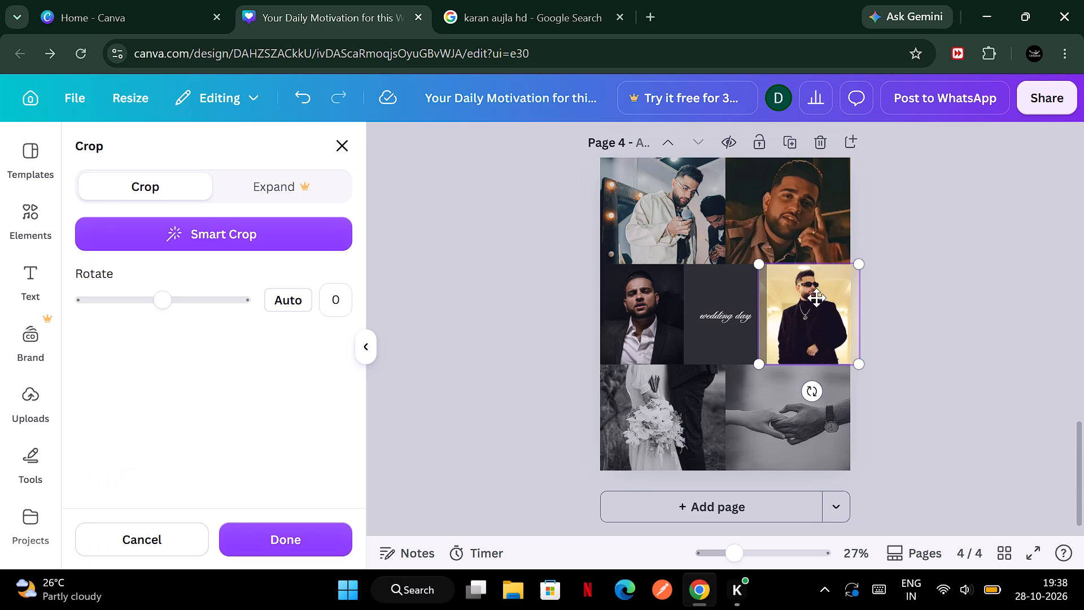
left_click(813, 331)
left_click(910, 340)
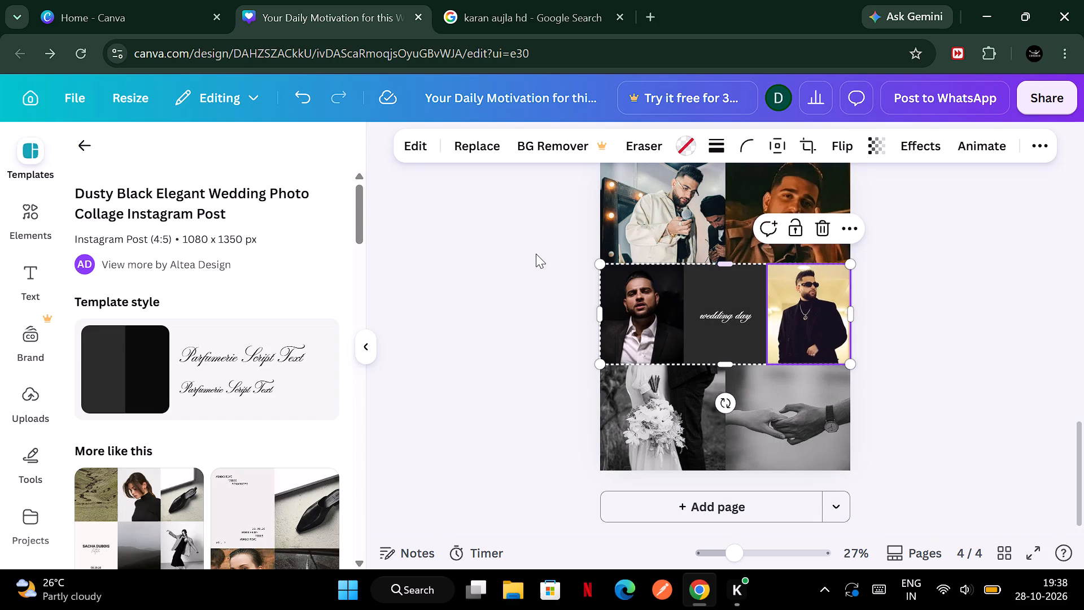
Adjust the sunglasses photo in the middle row to a saturation of -100 and a sharpness of 15.
left_click(413, 145)
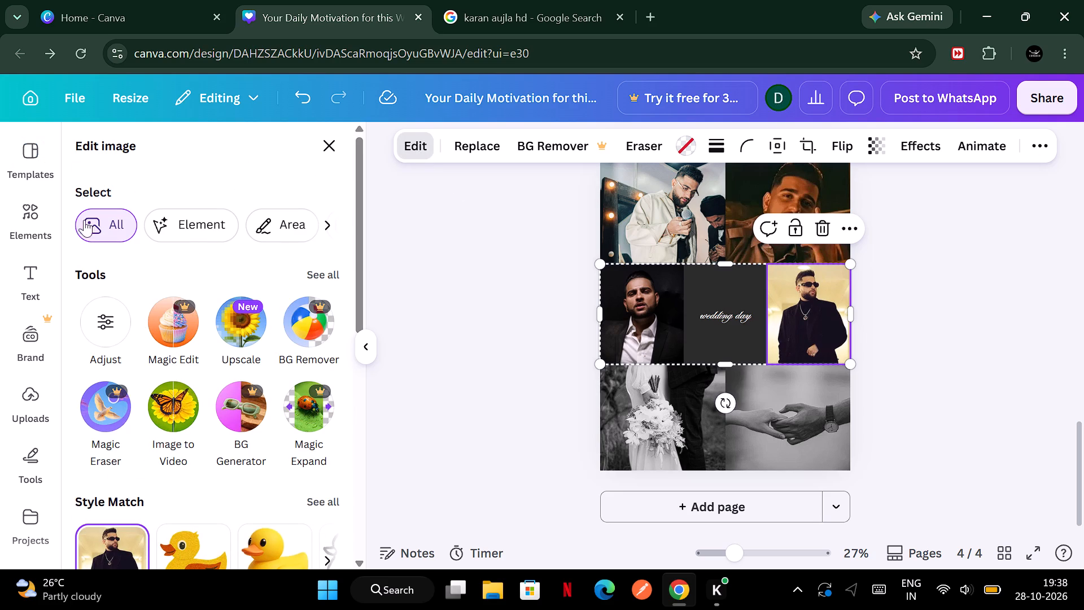
left_click(107, 324)
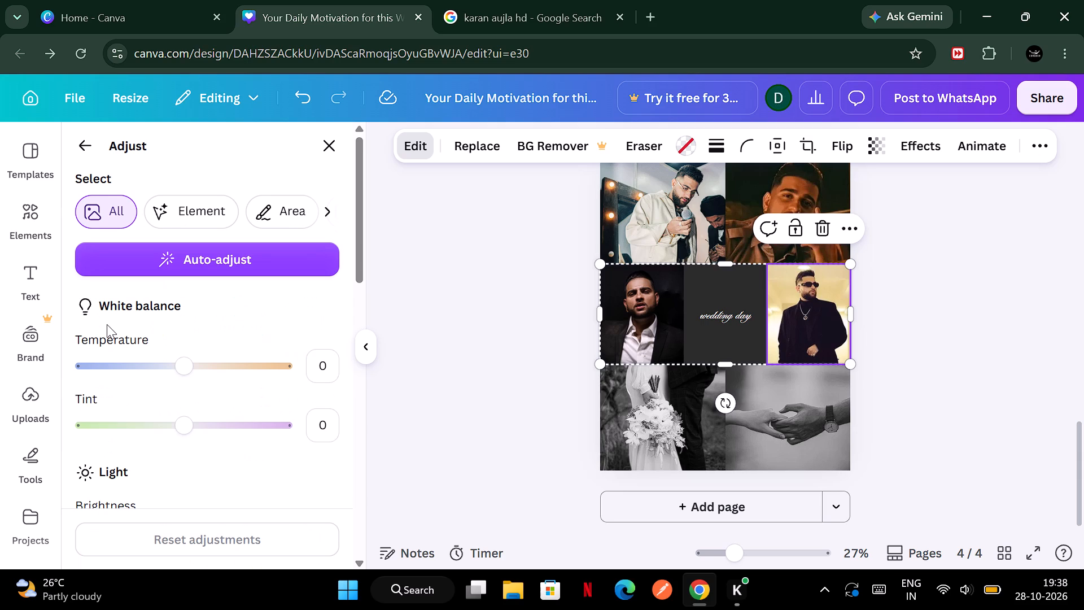
scroll(107, 324, "down", 5)
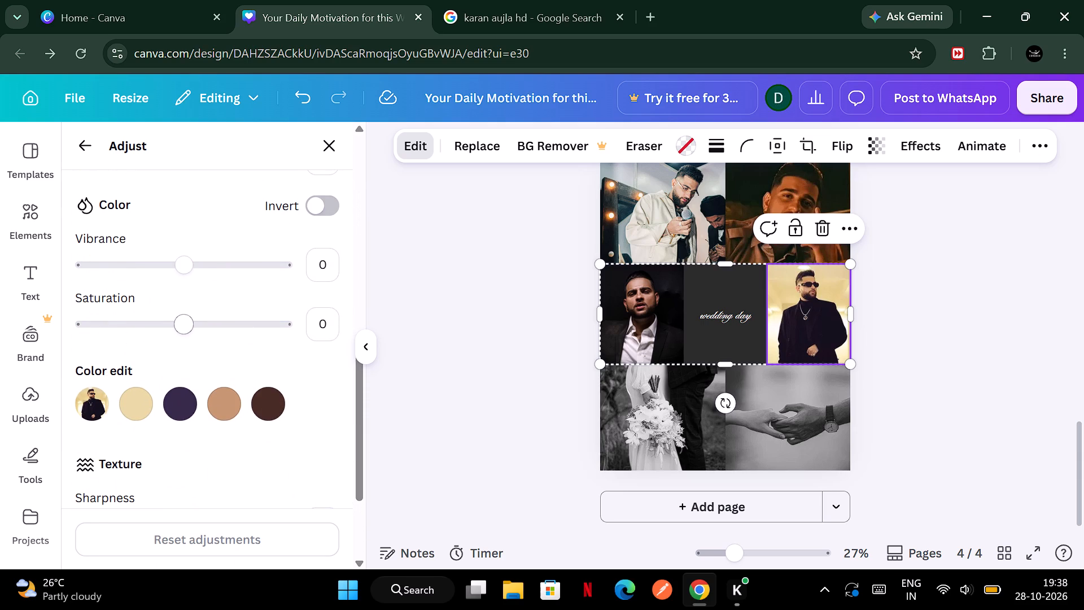
left_click_drag(195, 325, 0, 273)
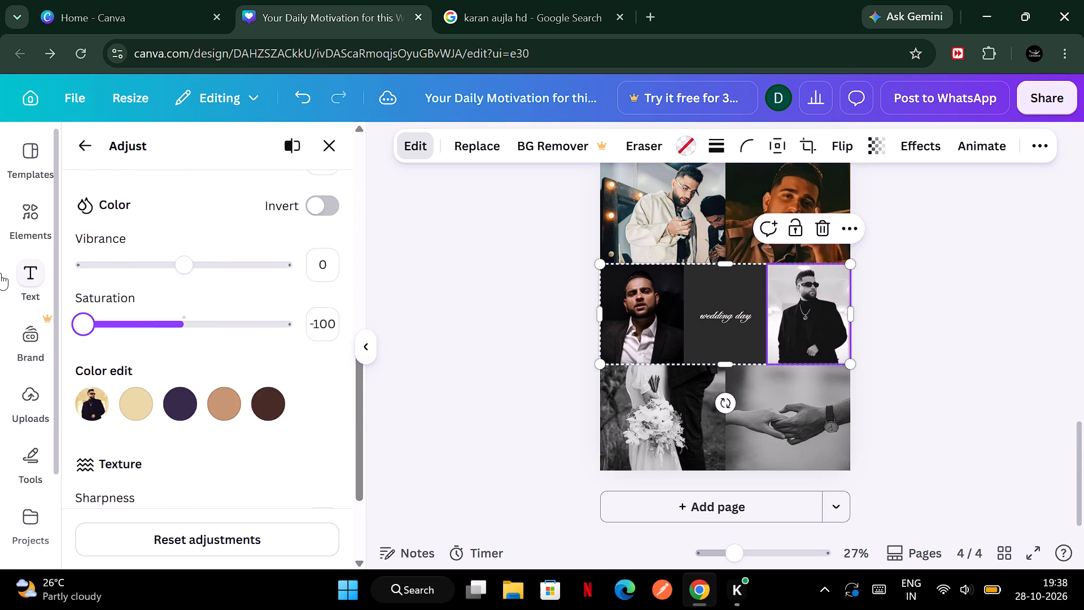
scroll(167, 380, "down", 2)
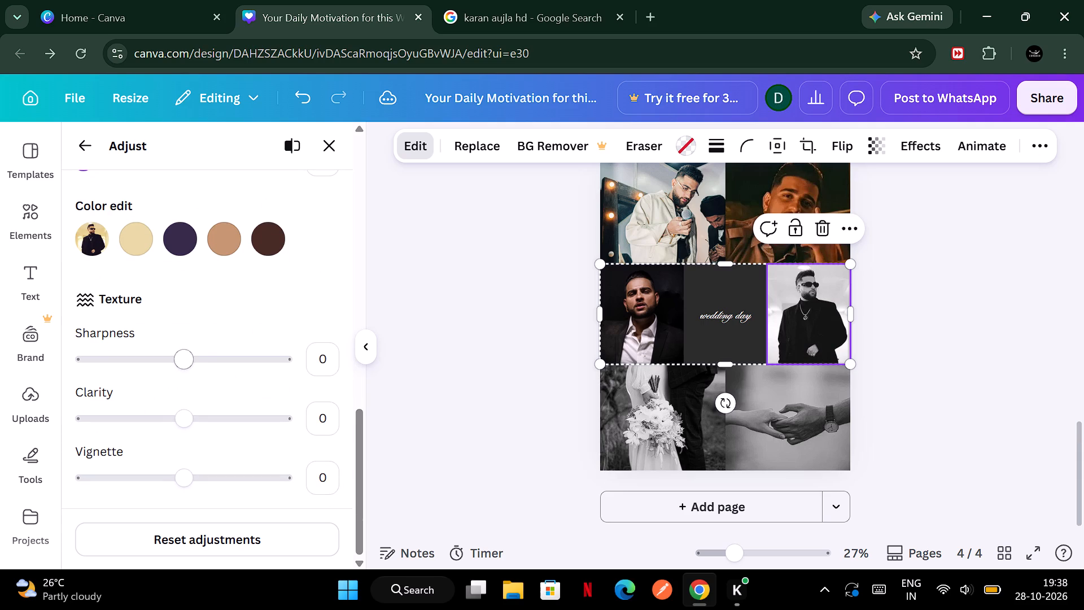
left_click_drag(191, 367, 199, 368)
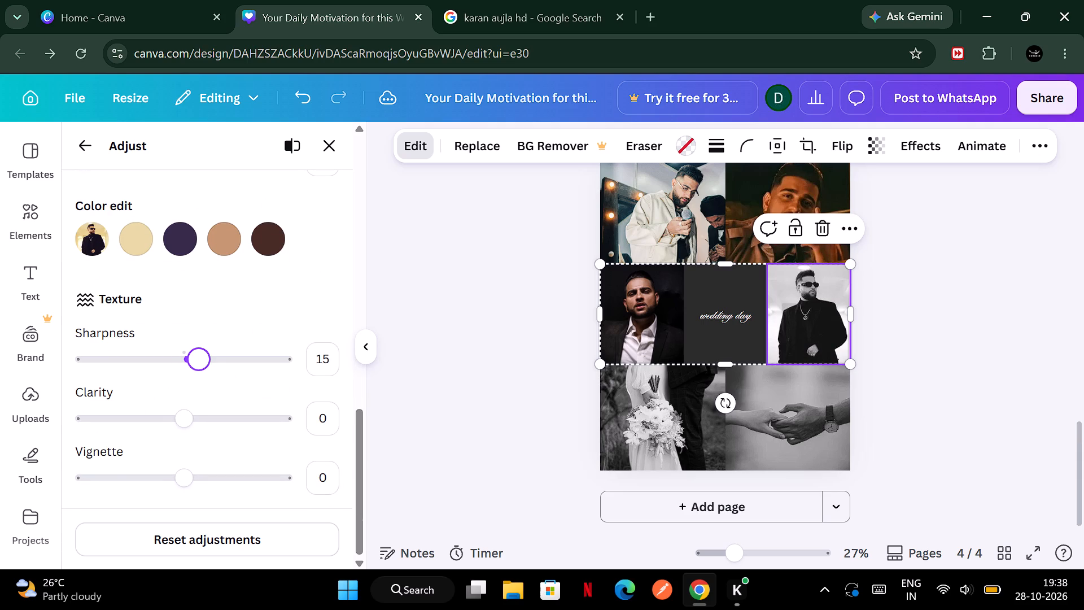
left_click(400, 373)
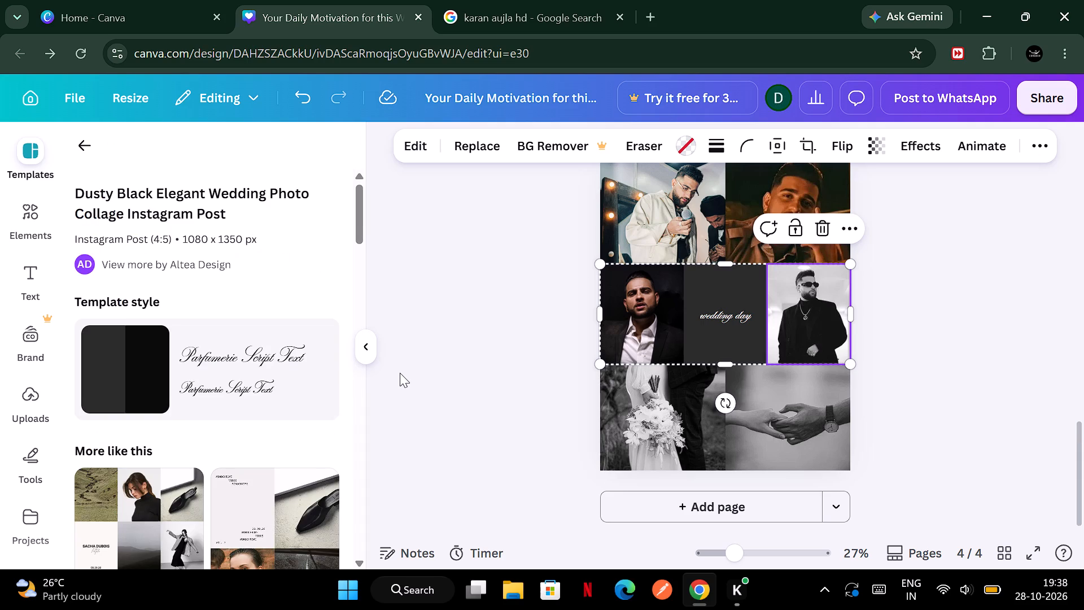
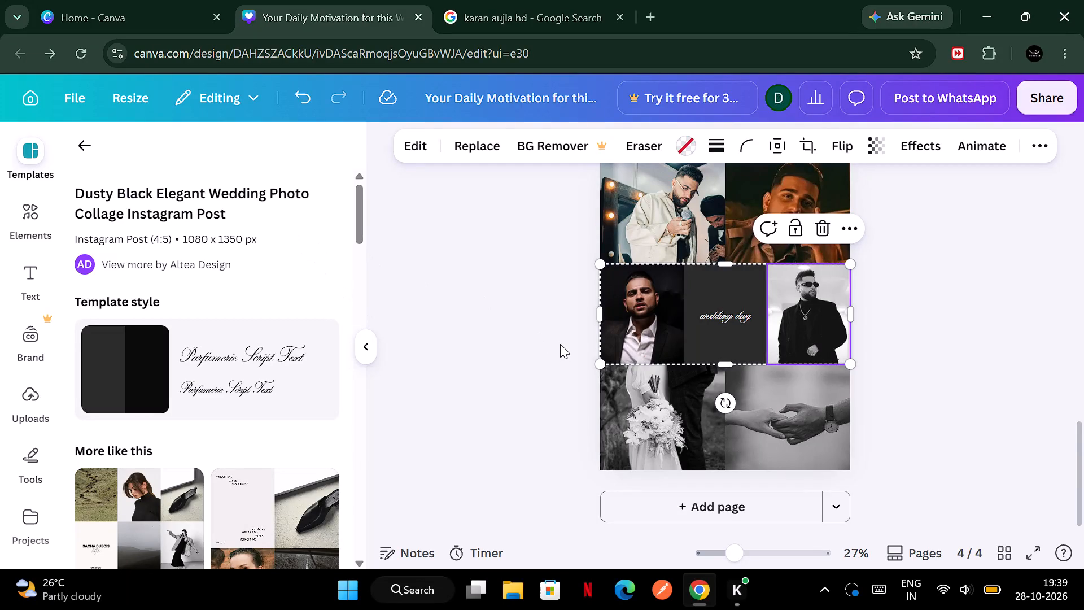
Replace the bridal bouquet photo in the collage's bottom row with the uploaded photo of the man in sunglasses, black suit and tie.
double_click(641, 447)
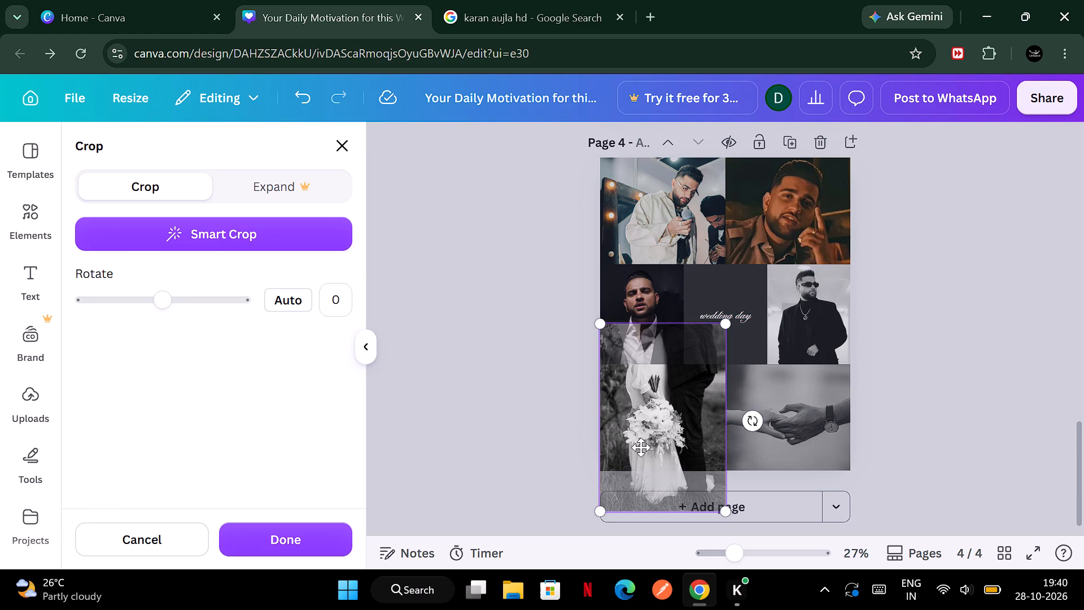
left_click(641, 447)
left_click(926, 465)
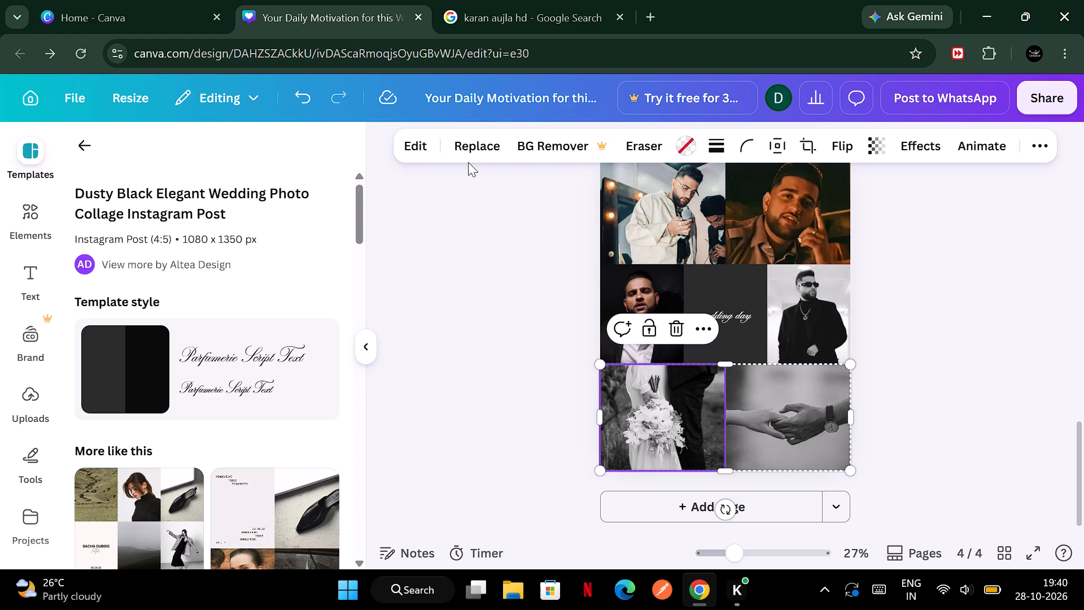
left_click(468, 162)
left_click(469, 142)
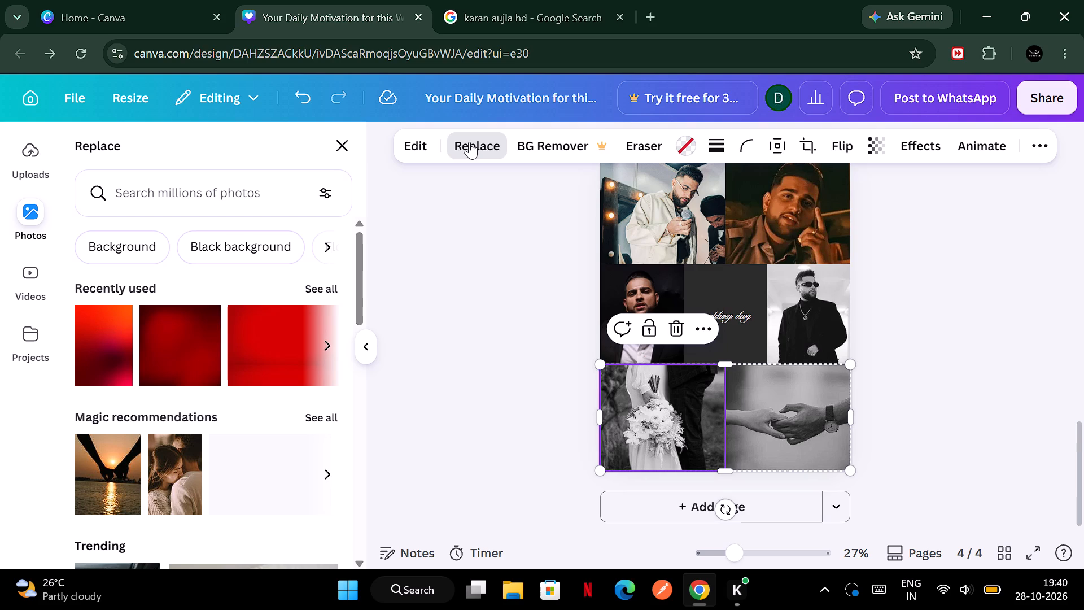
left_click(25, 170)
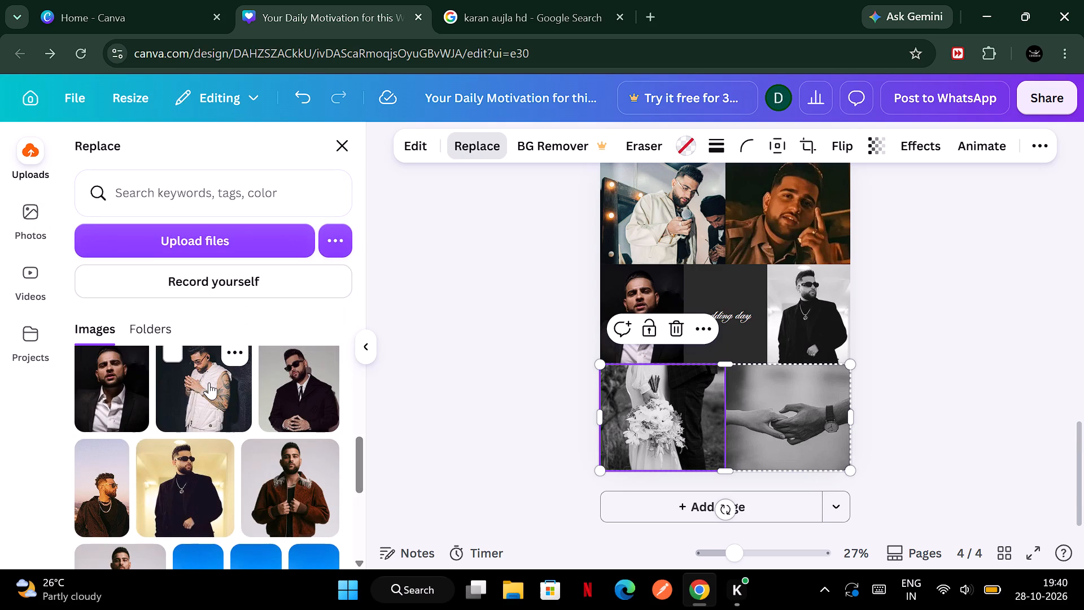
left_click(271, 387)
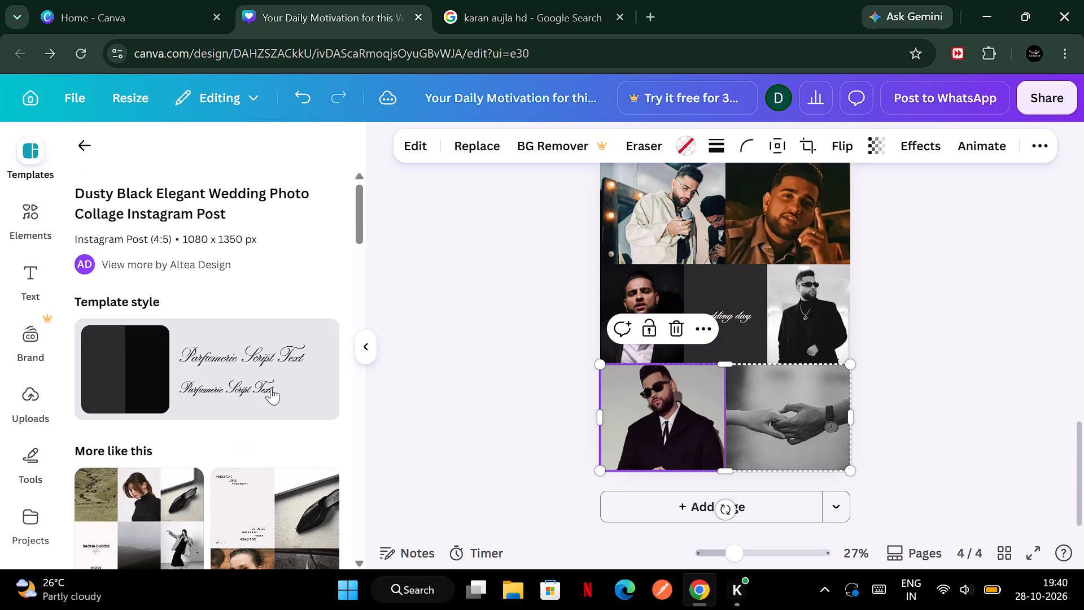
Reposition the black-suit photo slightly lower within its crop frame, leaving some space above the man's hair.
left_click(801, 145)
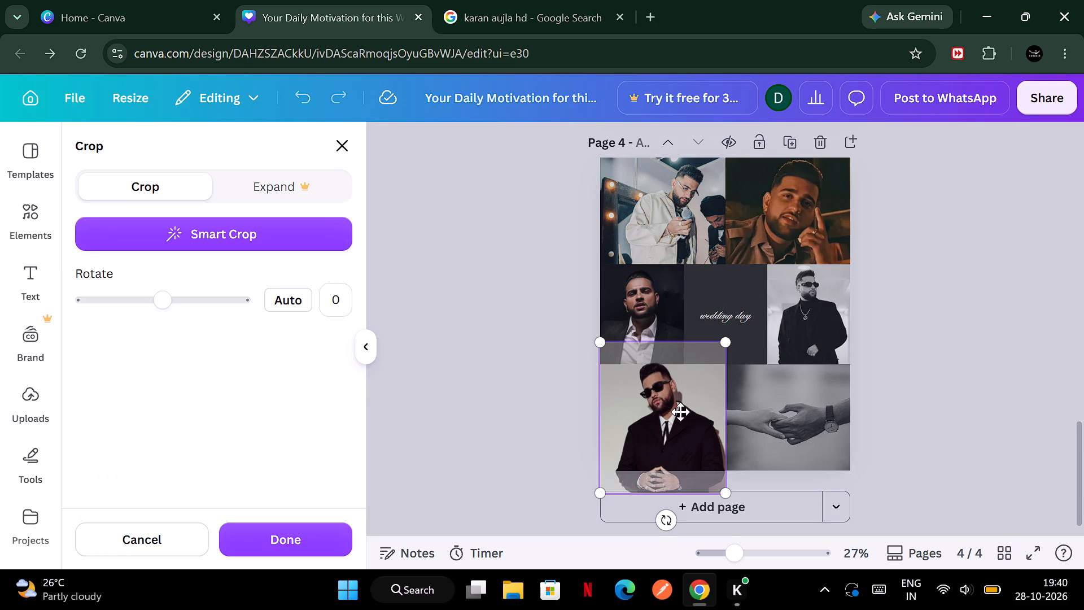
left_click_drag(680, 412, 674, 431)
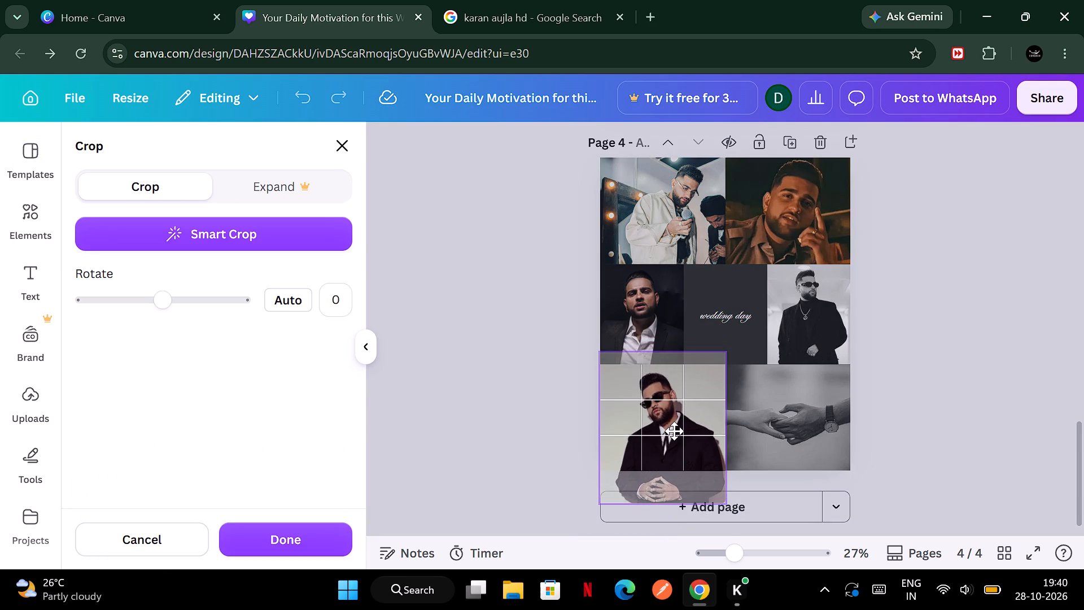
left_click_drag(674, 431, 673, 426)
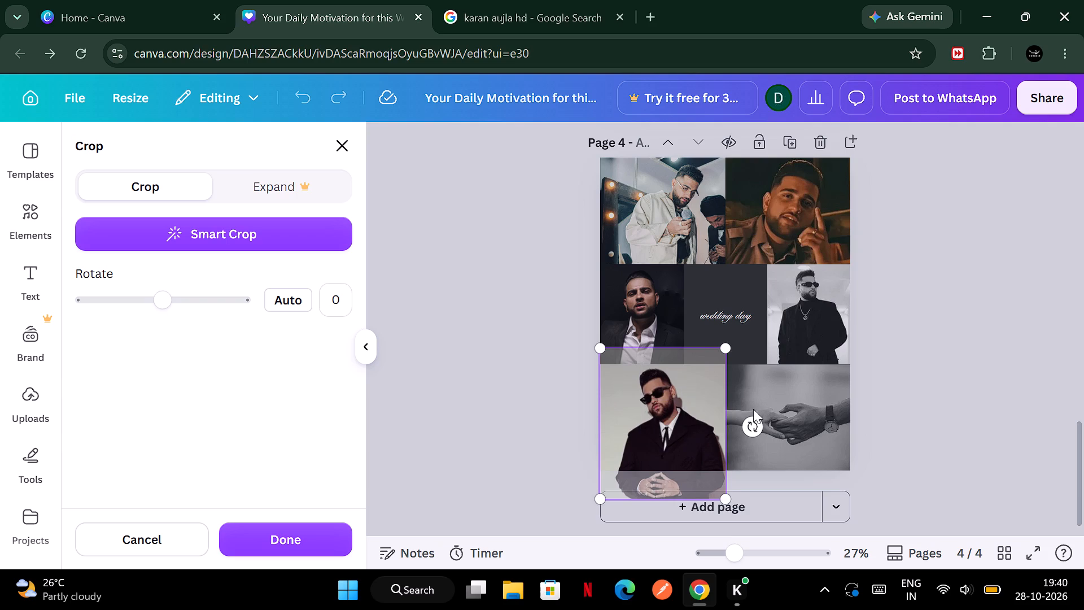
left_click(910, 419)
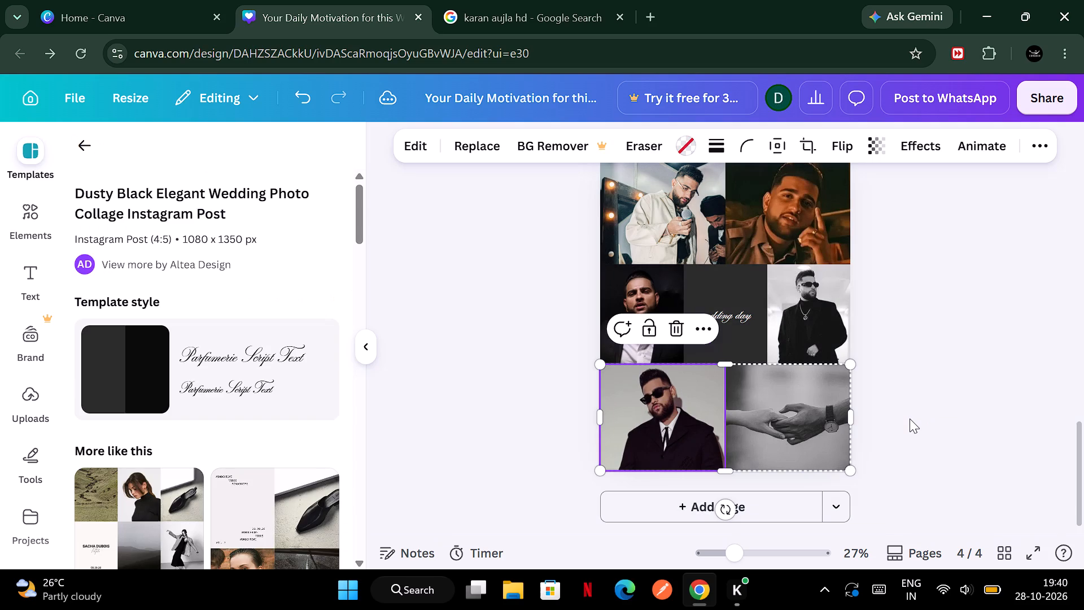
Replace the holding-hands photo in the collage's bottom row with the uploaded photo of the man in a brown jacket with a fleece collar.
left_click(803, 425)
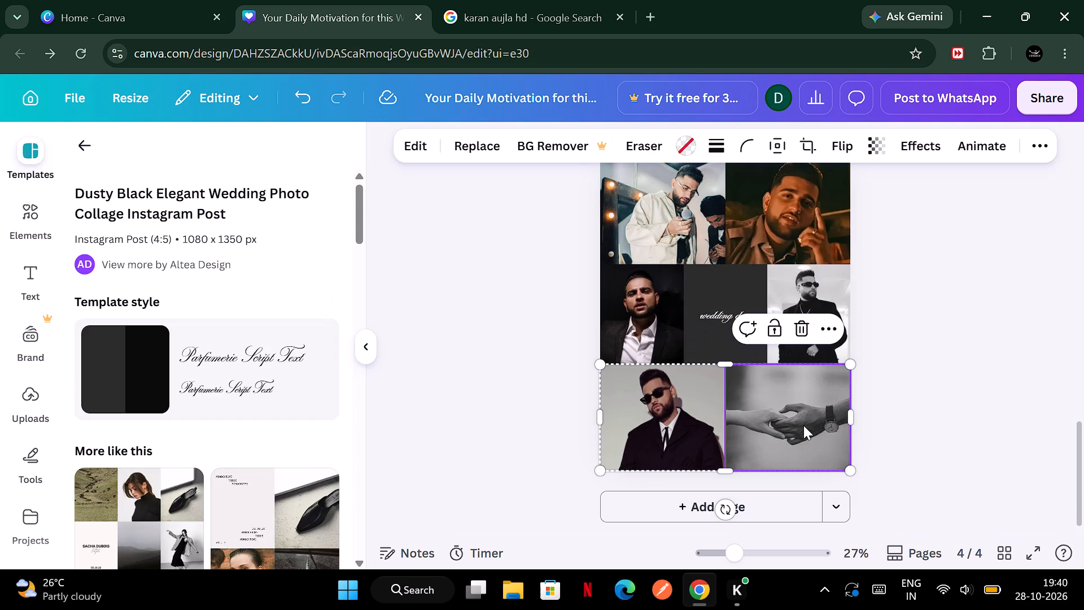
double_click(803, 425)
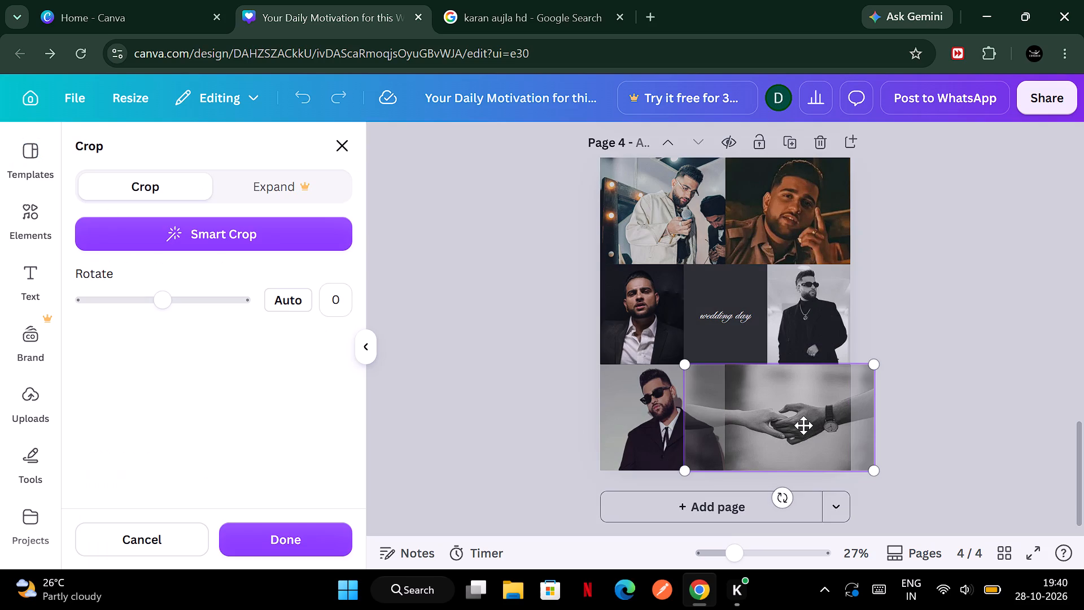
left_click(933, 378)
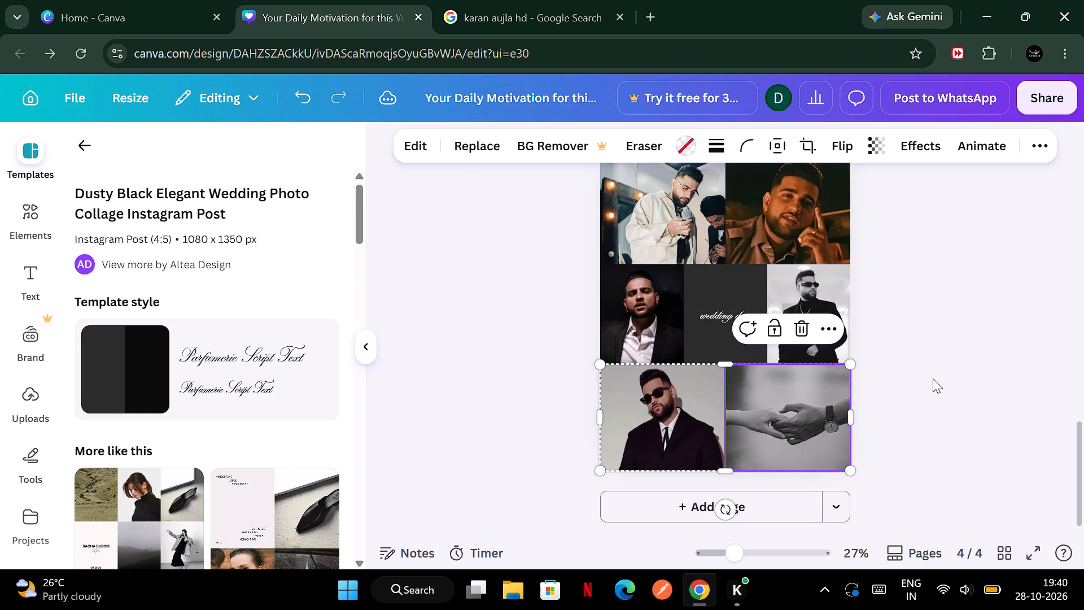
left_click(499, 152)
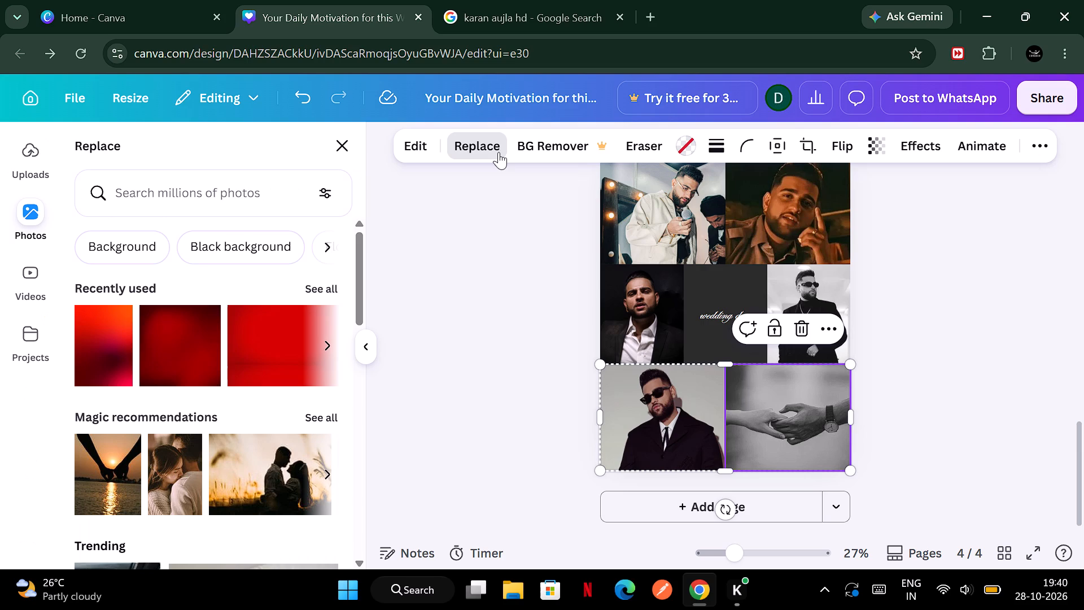
left_click(499, 152)
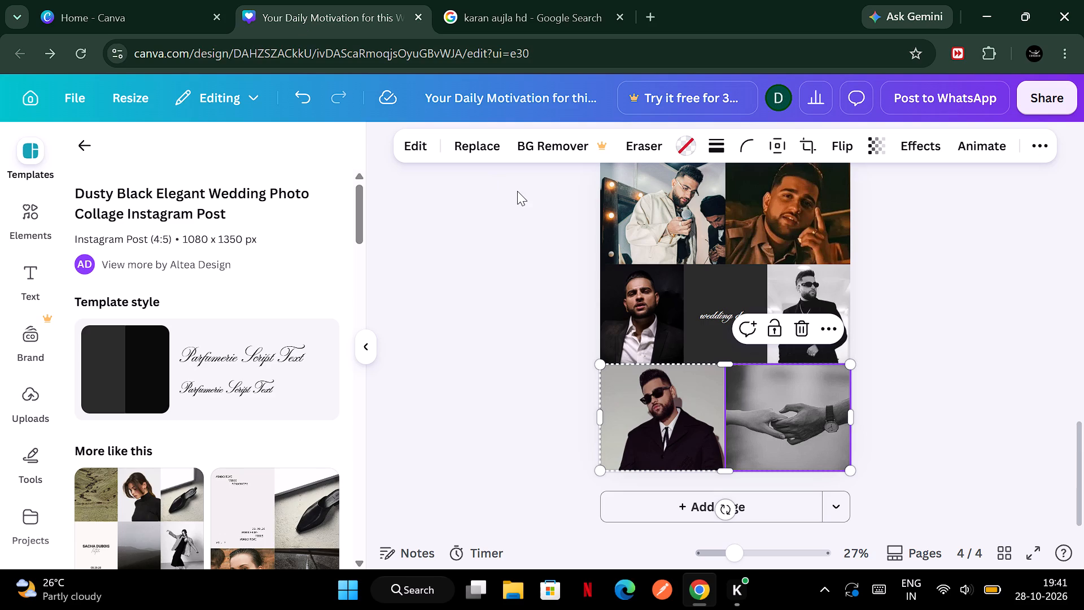
left_click(487, 152)
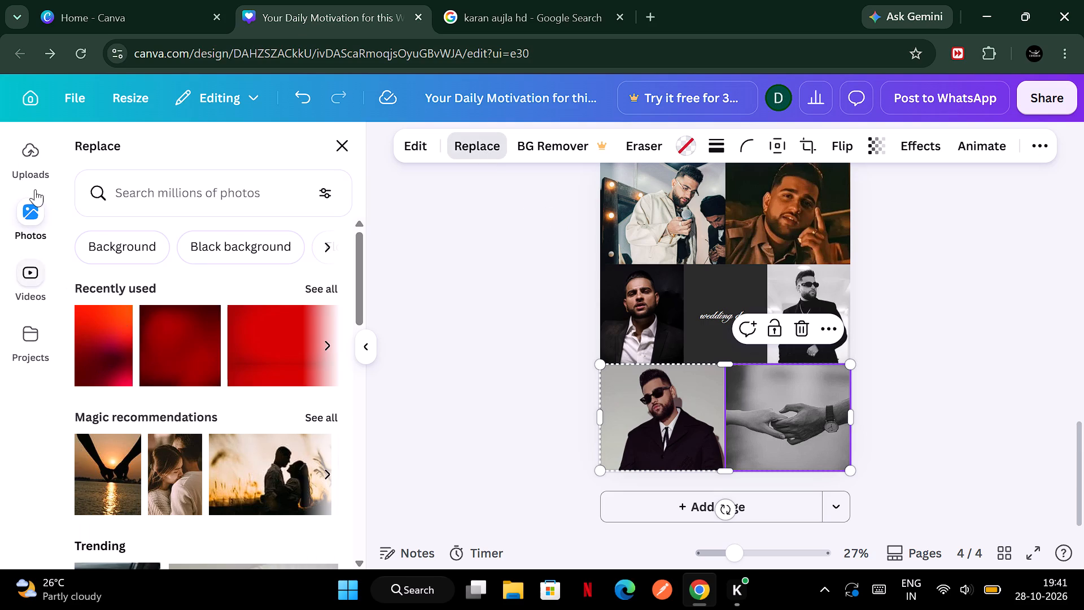
left_click(51, 186)
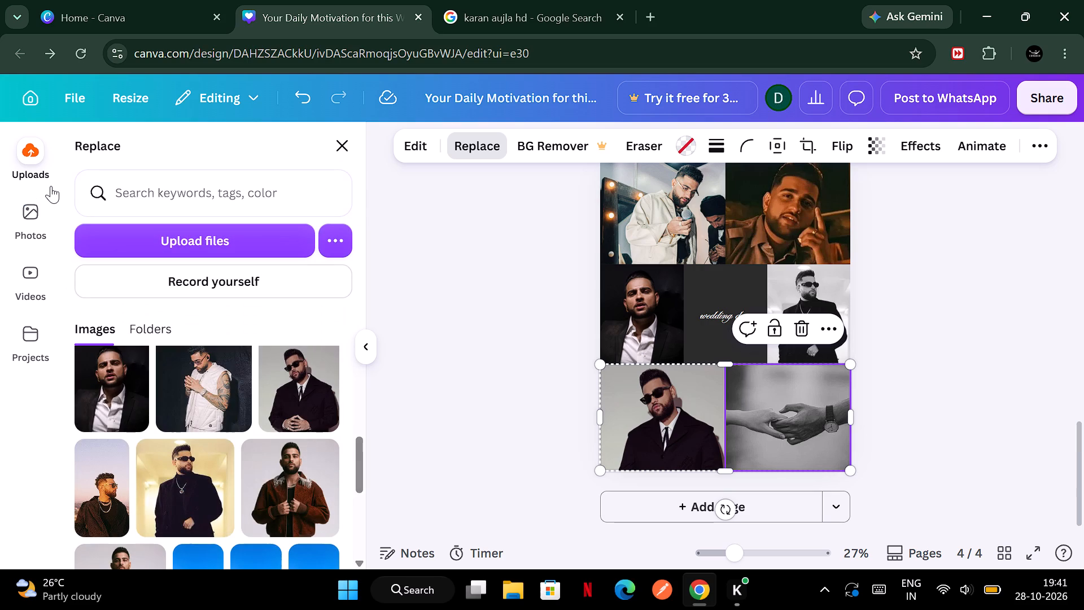
scroll(292, 408, "down", 1)
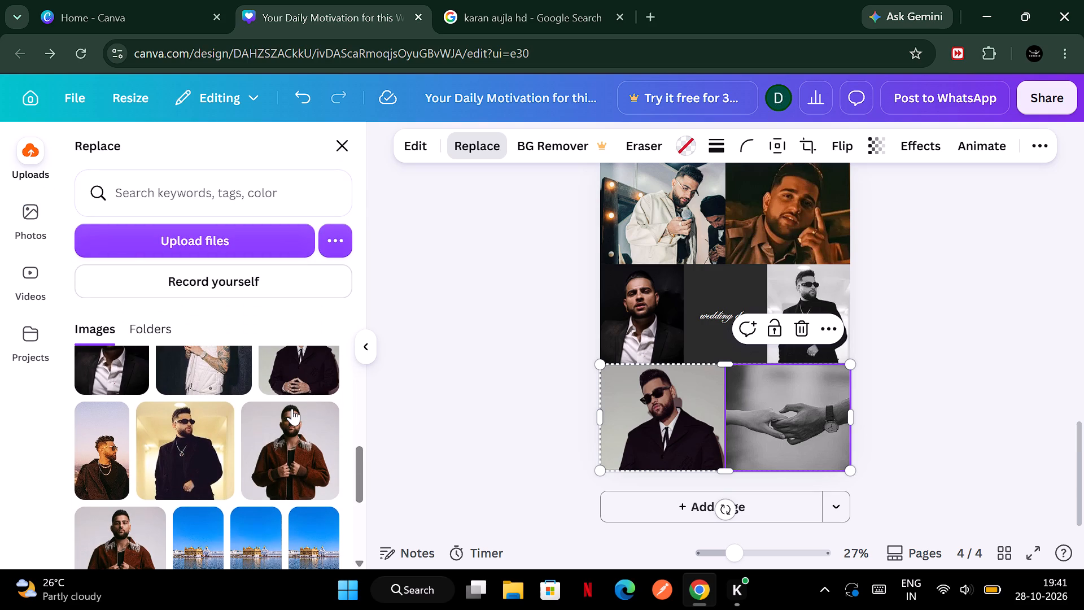
left_click(263, 443)
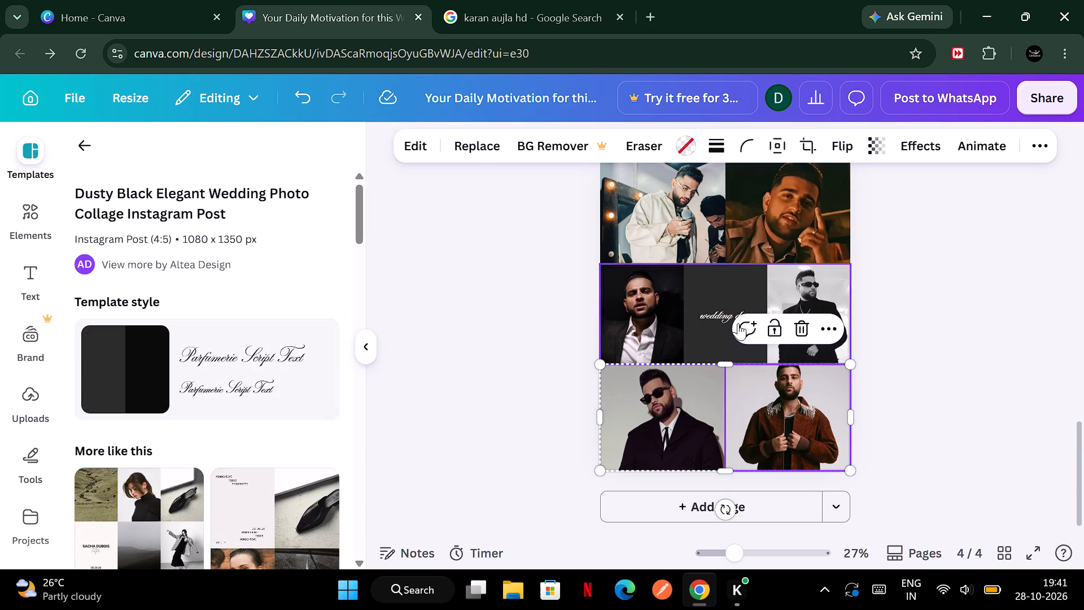
Shift the brown-jacket photo down within its crop frame until its top edge meets the top of the cell.
left_click(808, 150)
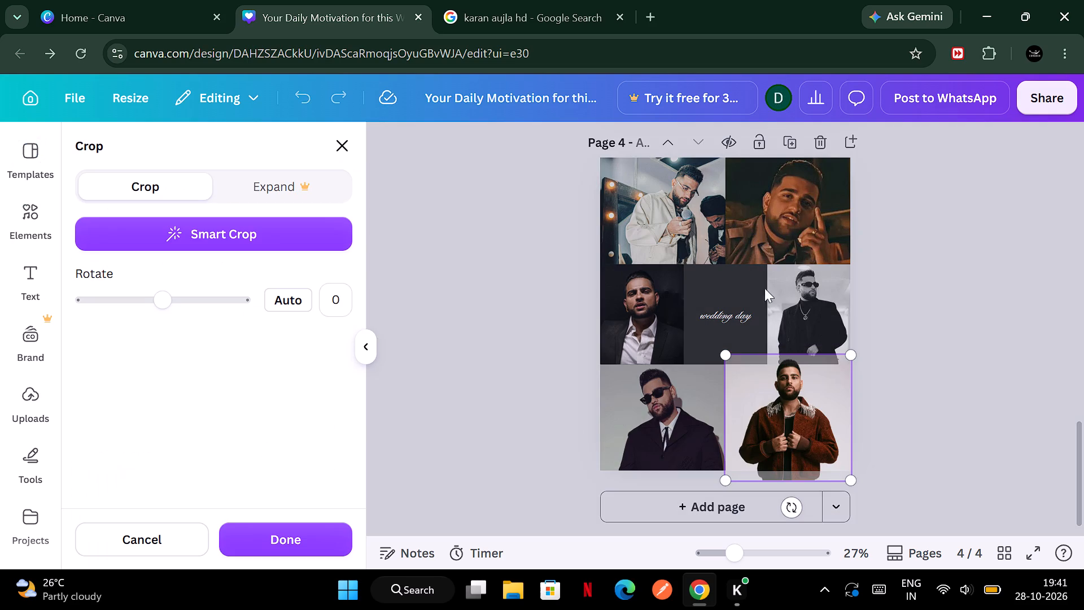
left_click_drag(760, 397, 755, 423)
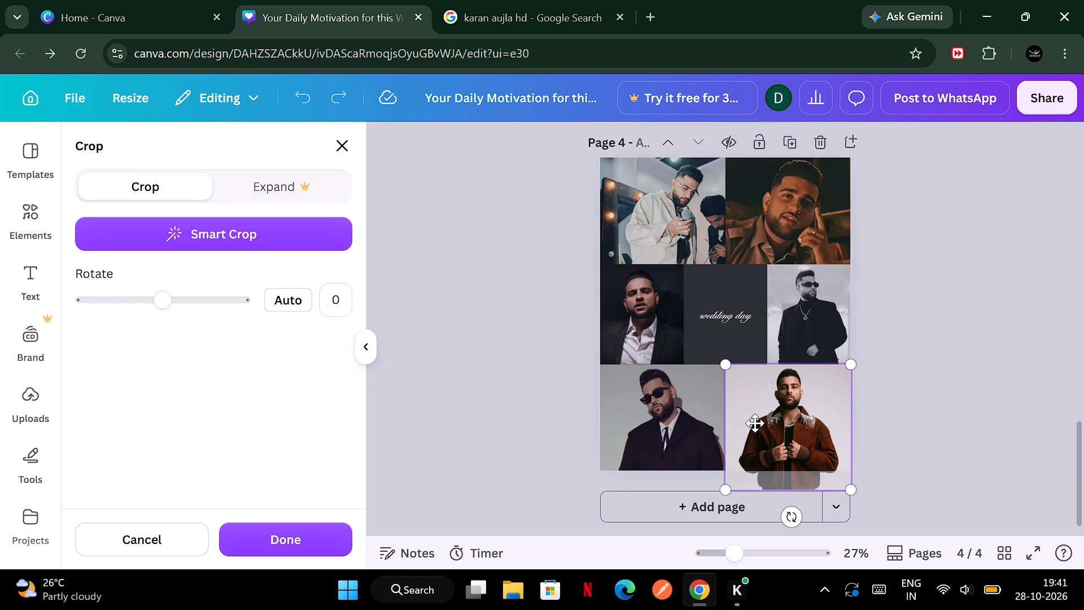
left_click(872, 405)
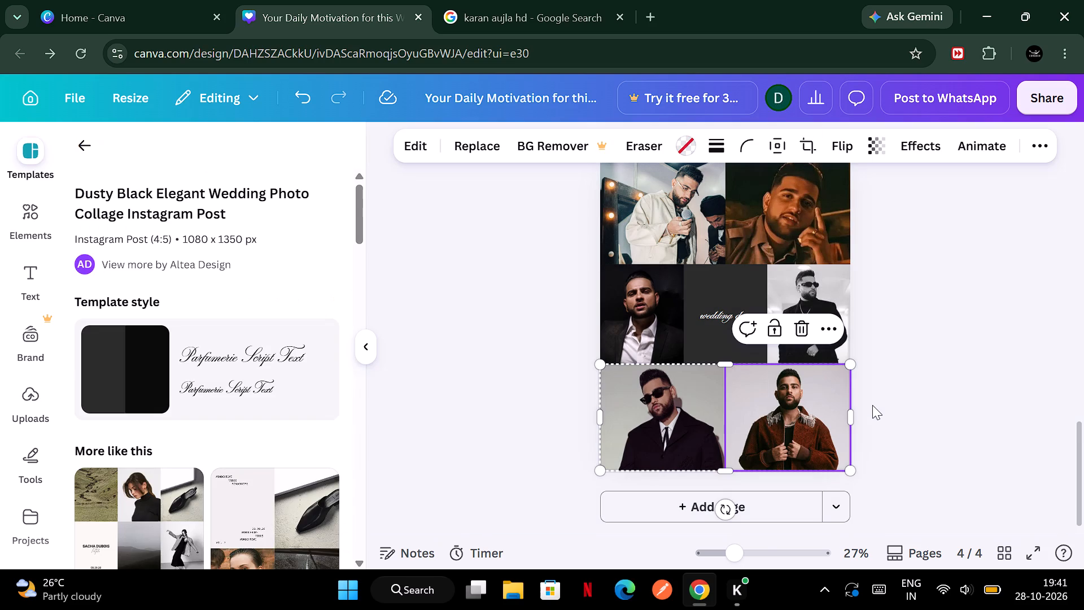
left_click(872, 405)
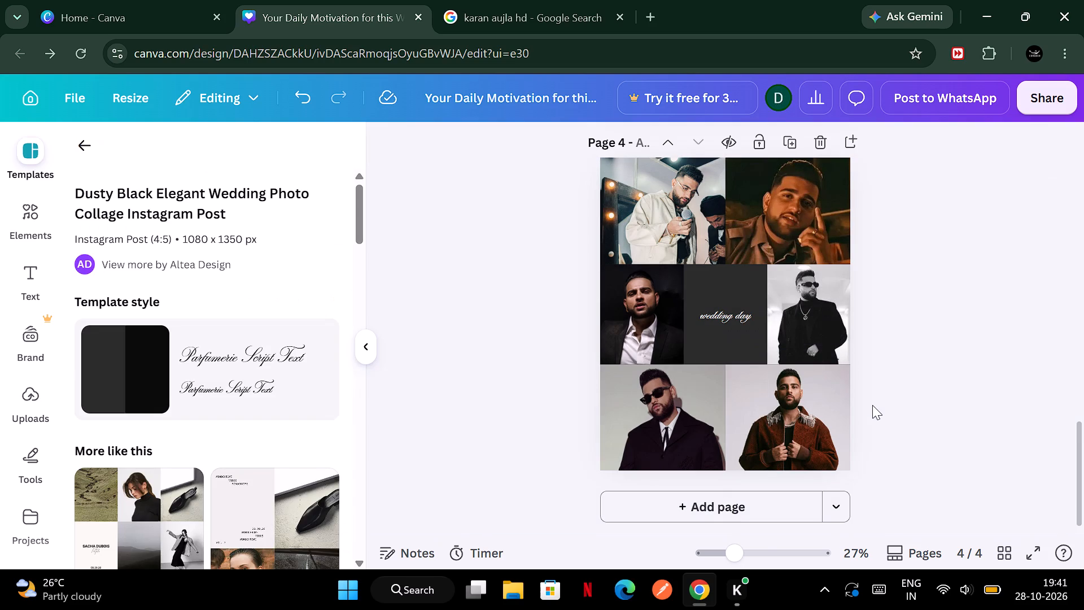
Replace the "wedding day" text in the collage's central dark cell with "Karan Aujla".
double_click(750, 316)
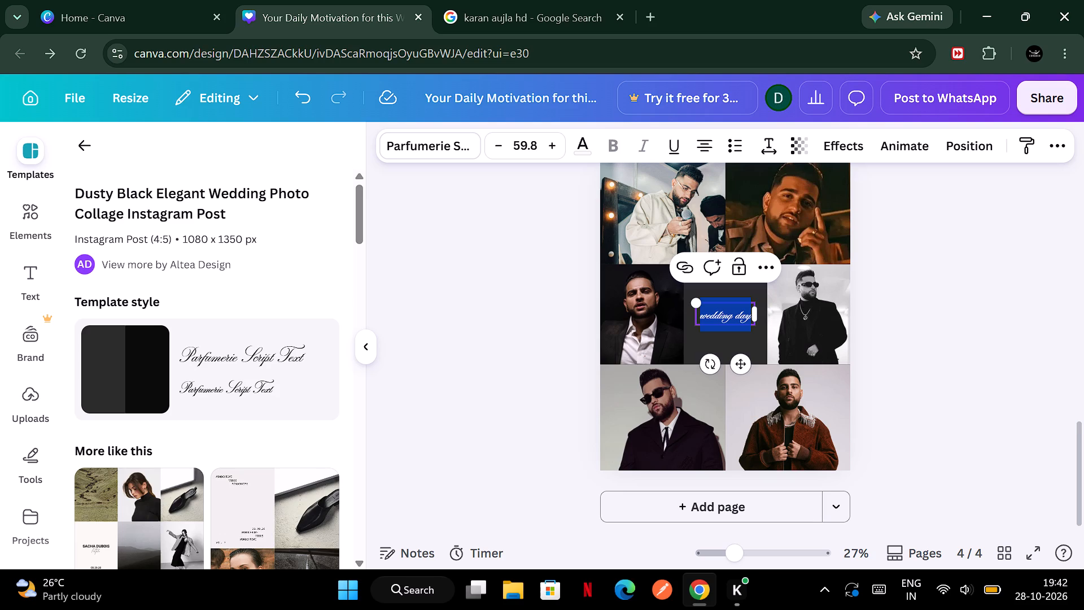
key("shift+k")
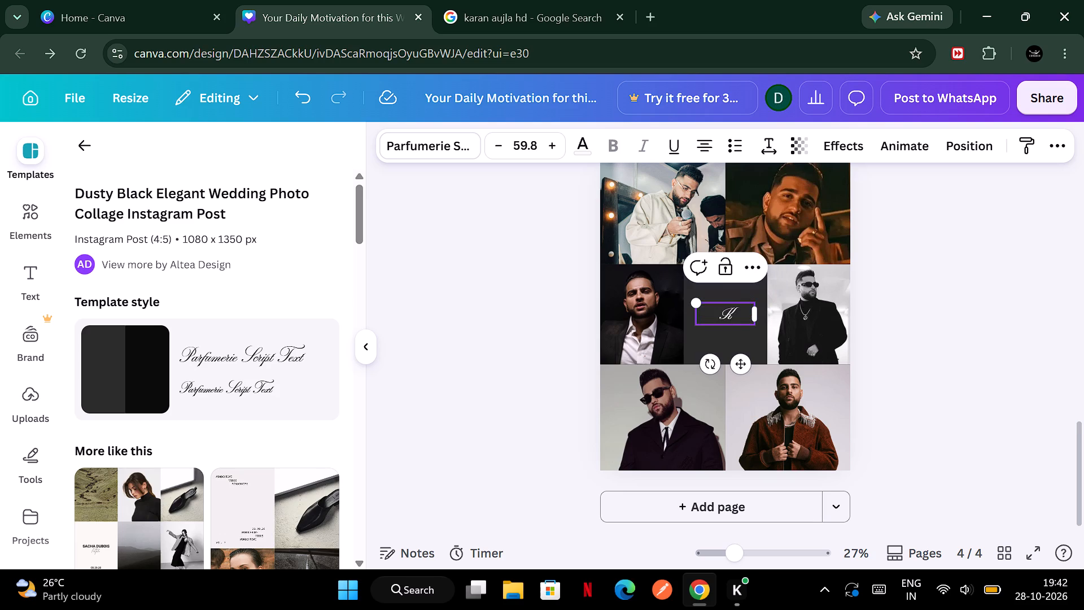
type("ara")
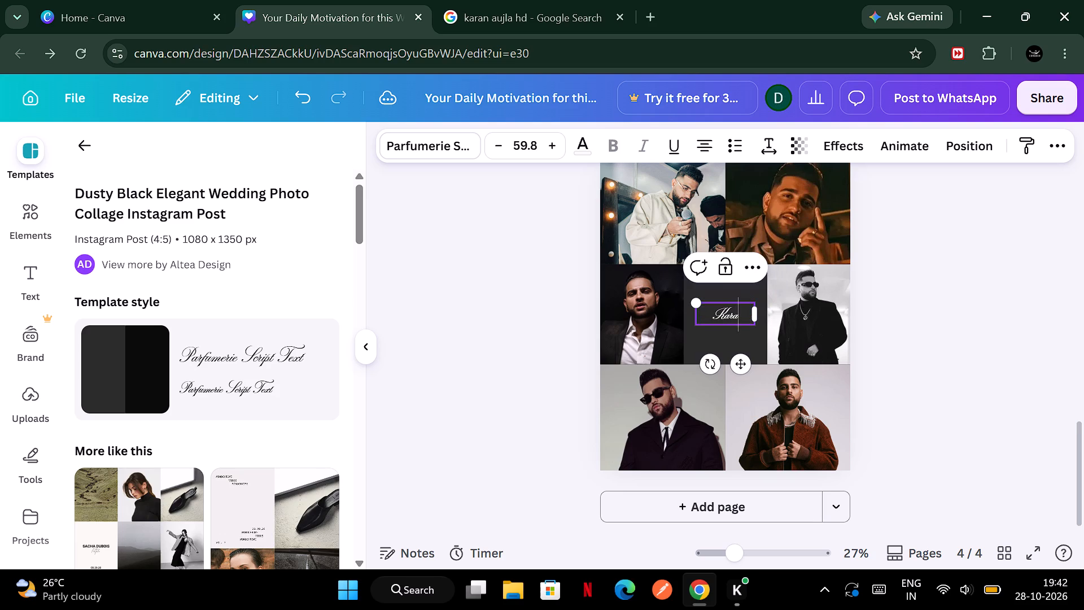
type("n")
key("space")
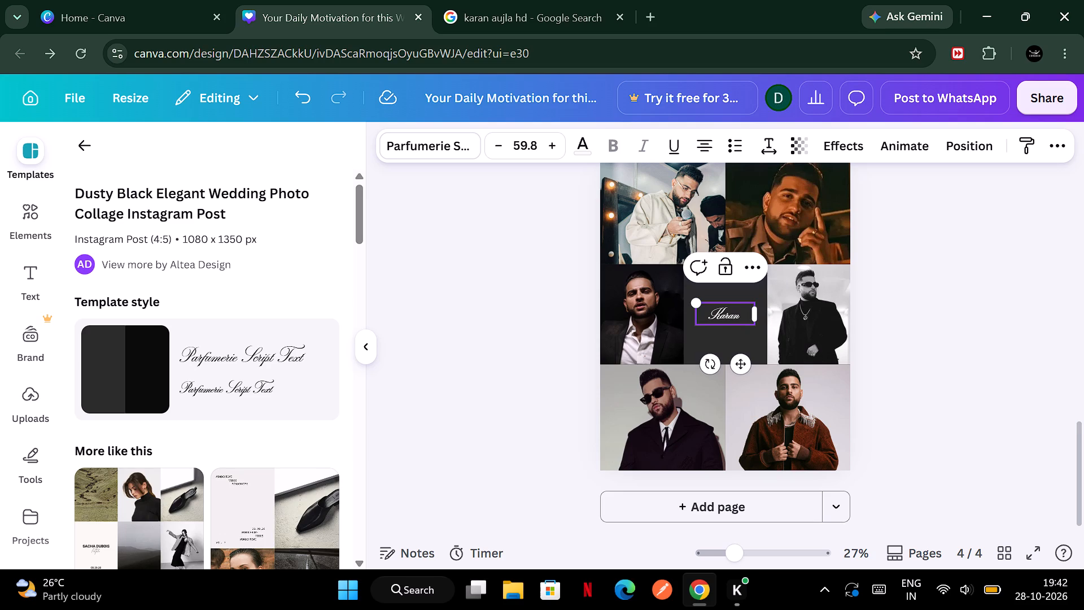
key("shift+a")
type("ujl")
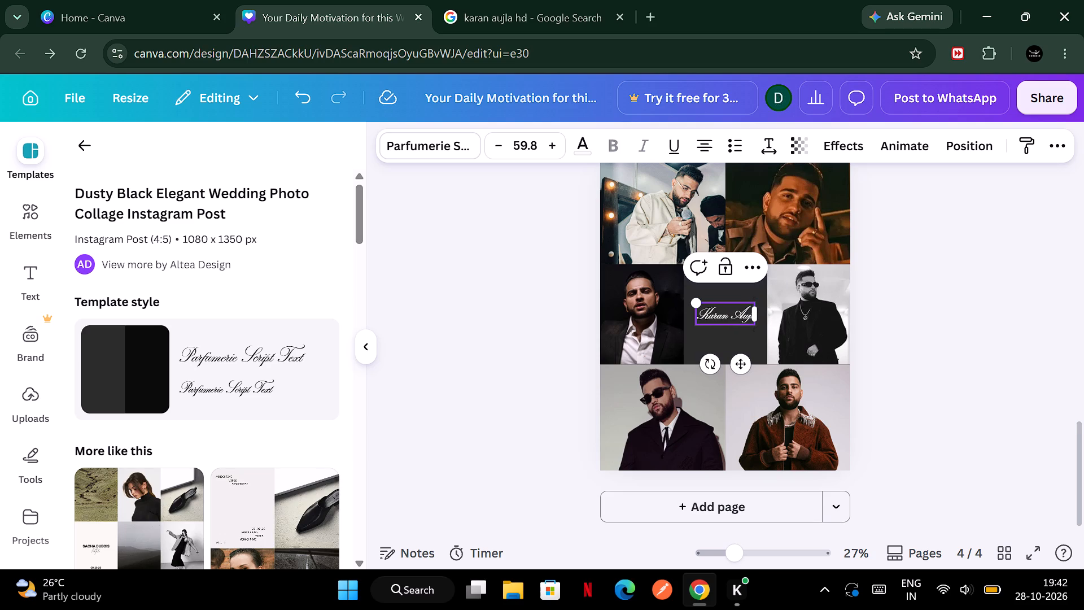
key("a")
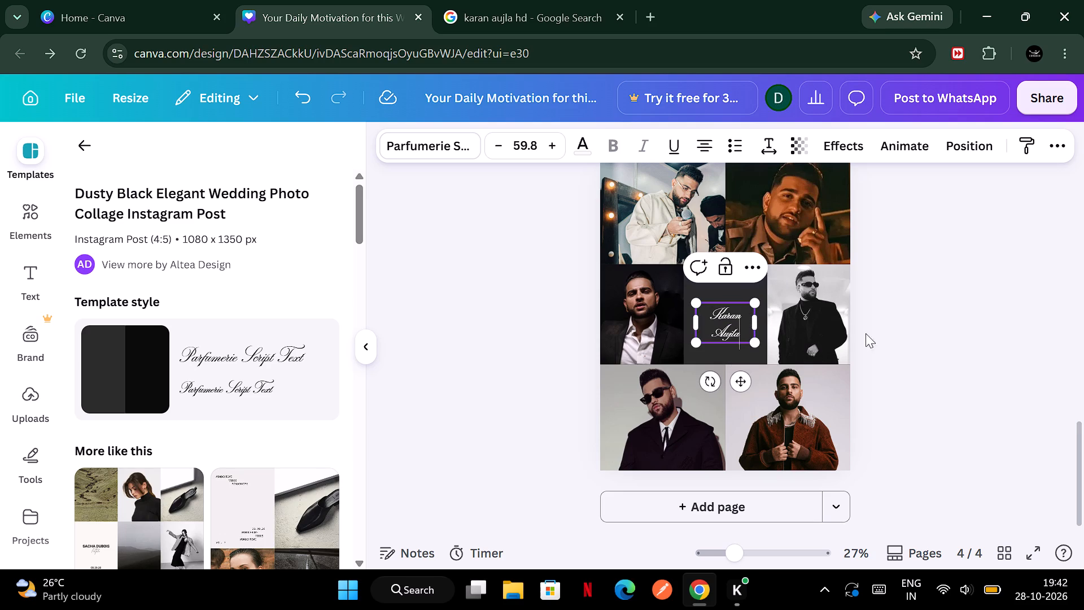
left_click(936, 321)
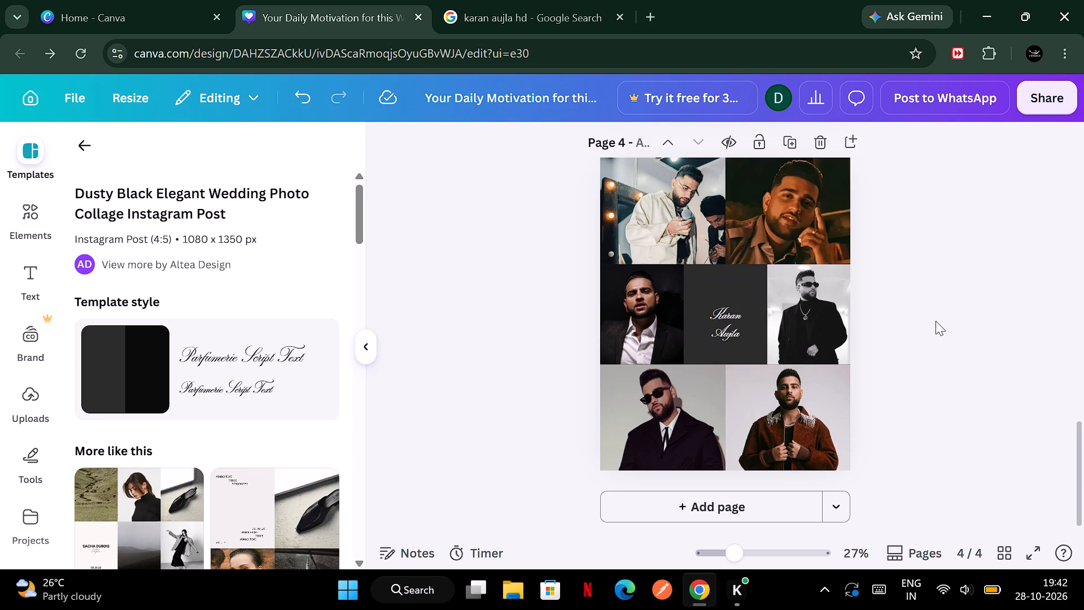
Move the two-line name text slightly up so it sits vertically centred in the dark cell.
left_click(735, 319)
left_click_drag(735, 319, 736, 313)
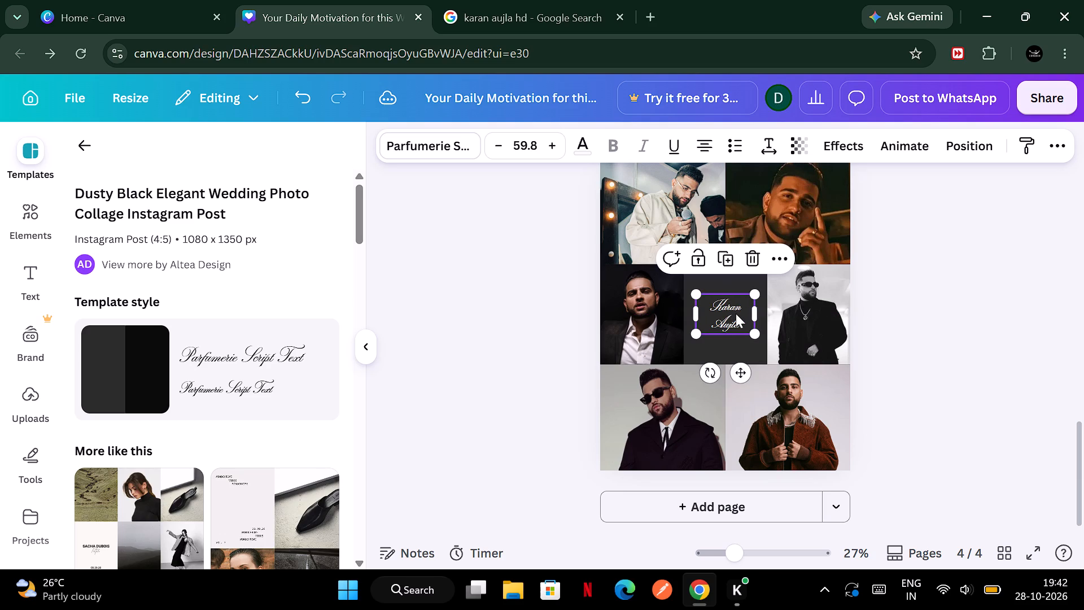
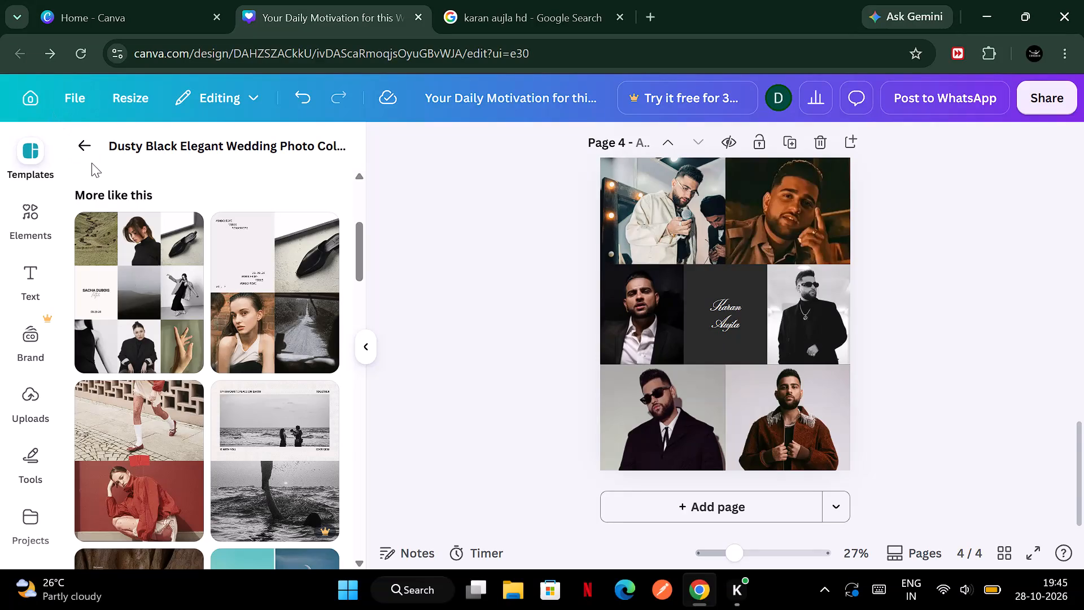
Replace all pages of the design with the four-page "Timeless Classic Family Photographer Seamless Portfolio Instagram Carousel" template.
left_click(89, 159)
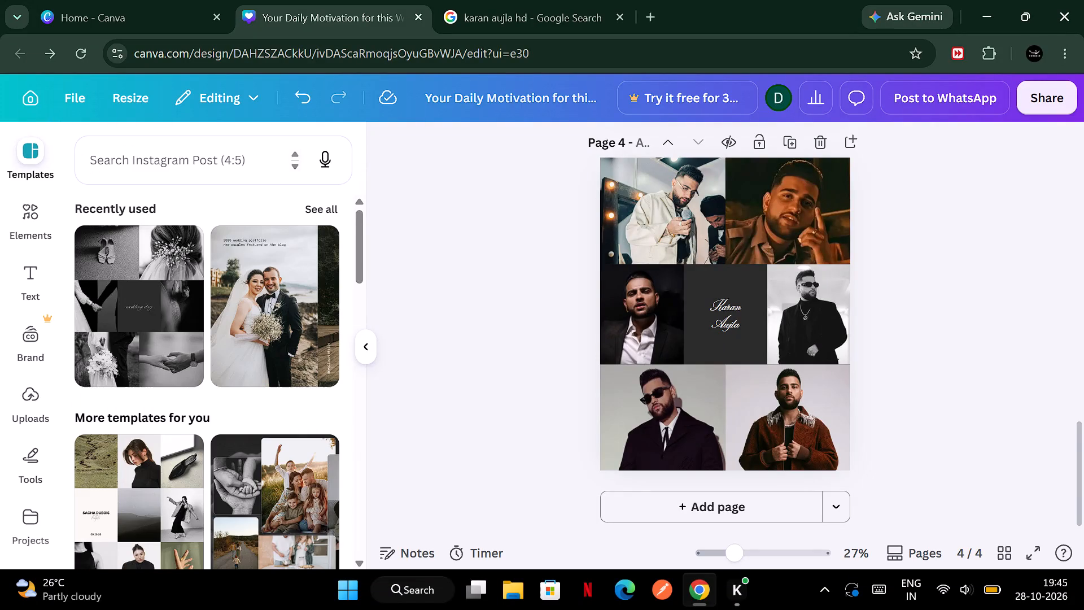
scroll(261, 348, "down", 1)
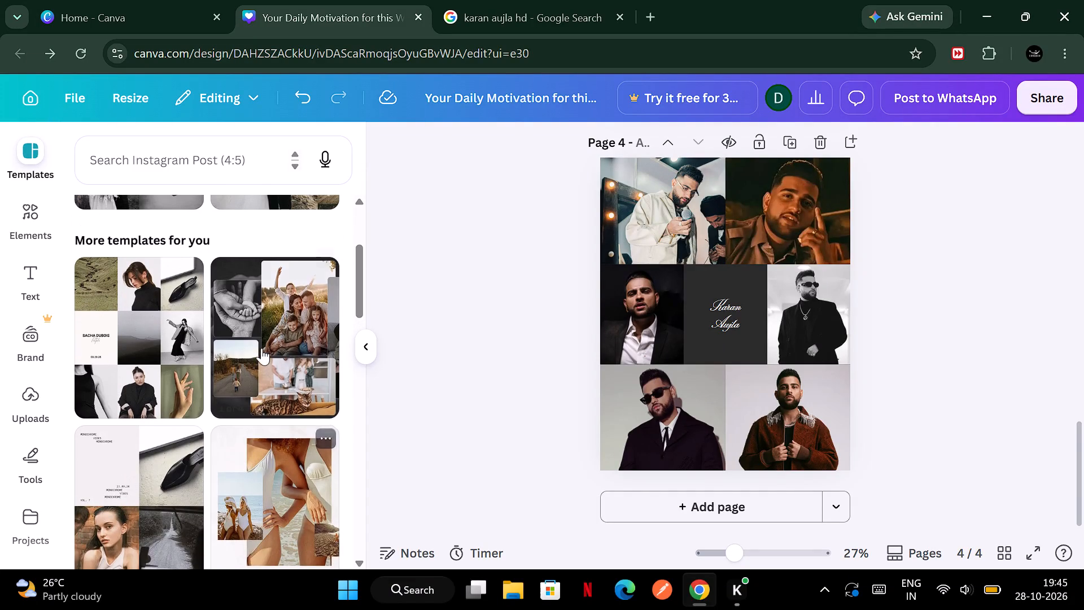
scroll(261, 348, "down", 1)
left_click(261, 348)
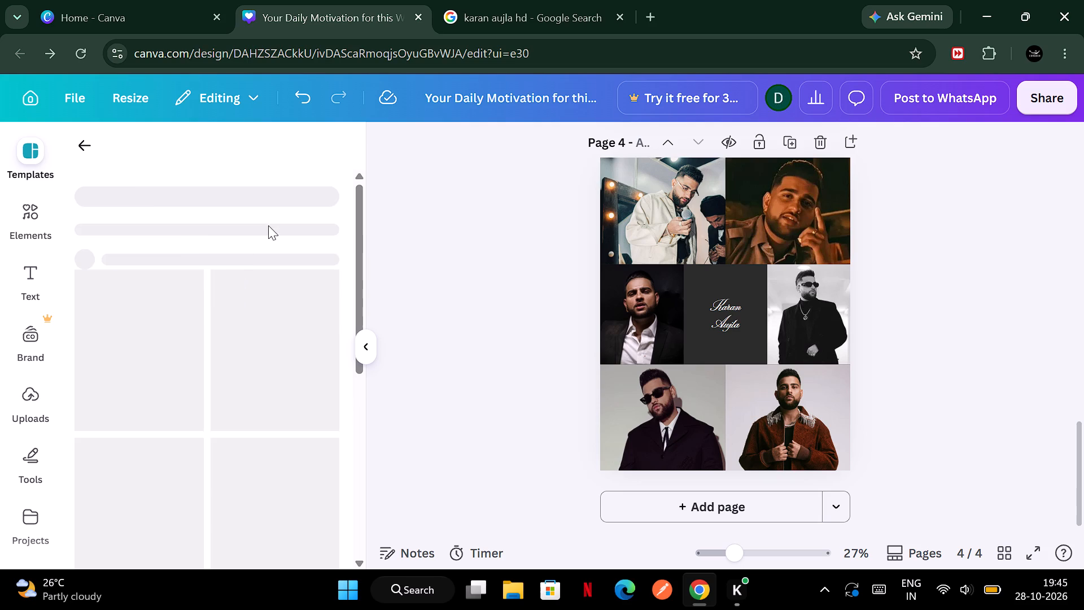
left_click(271, 313)
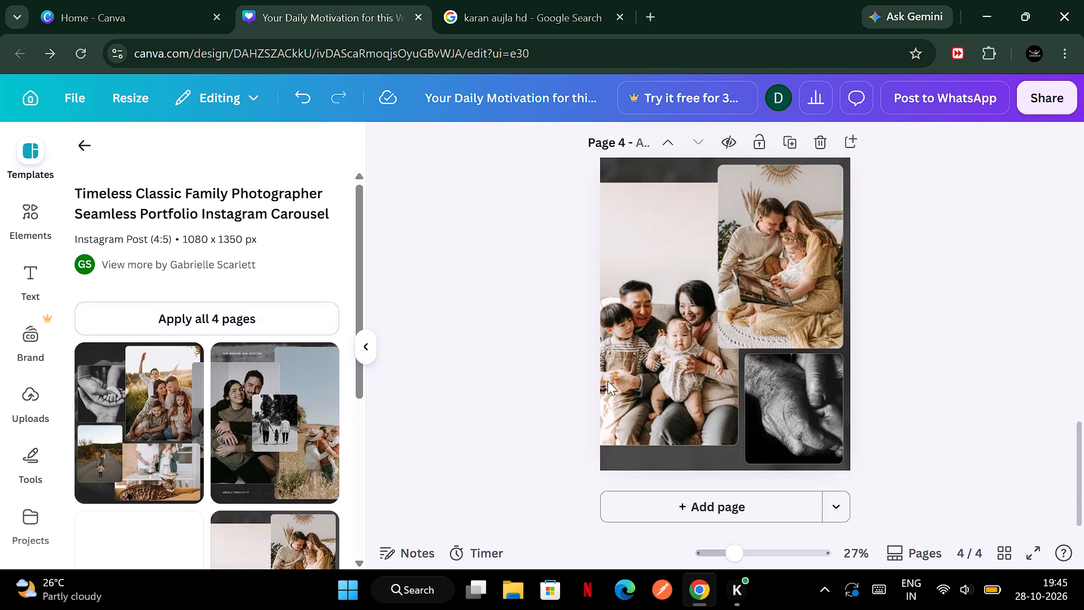
scroll(615, 380, "up", 8)
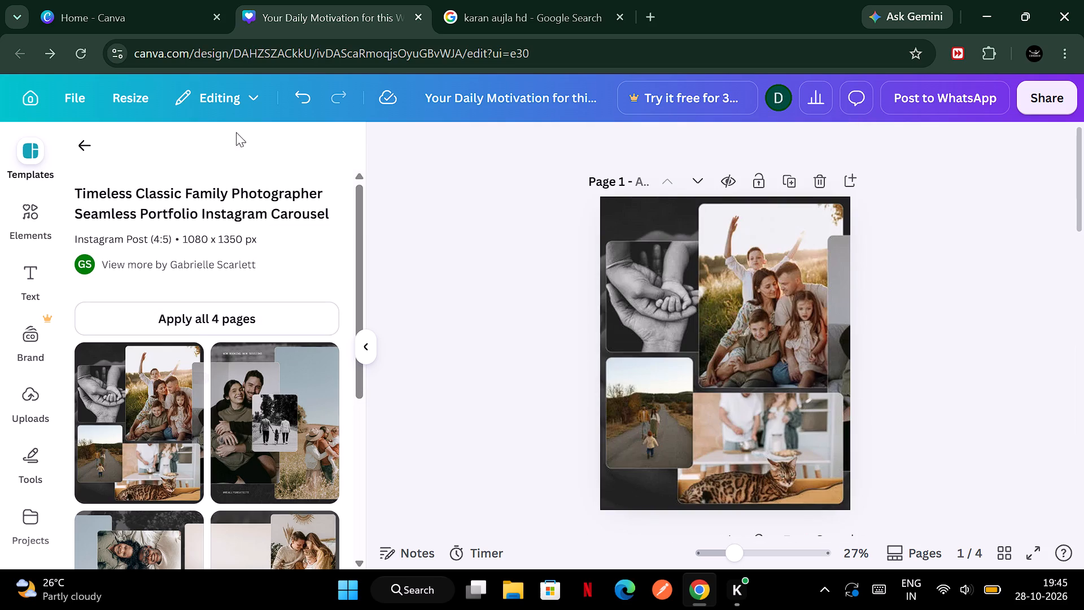
double_click(30, 174)
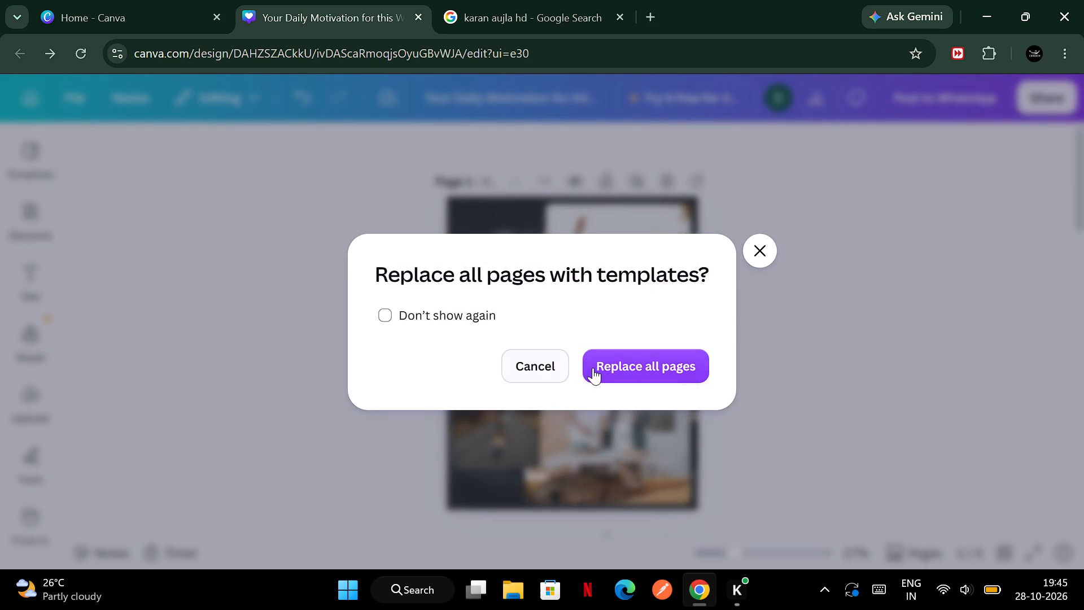
left_click(593, 368)
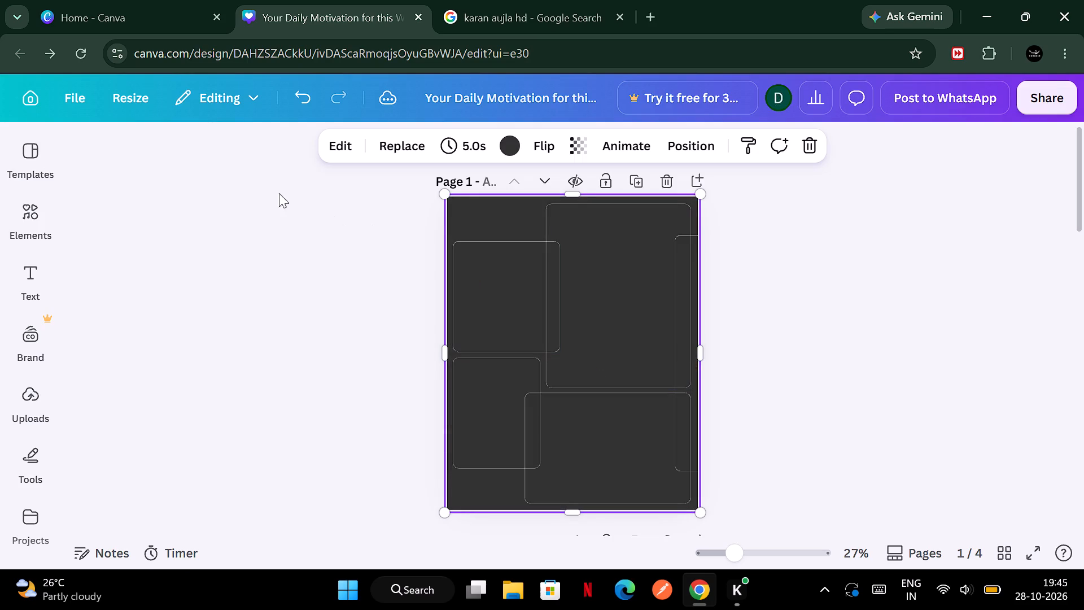
Apply the "Monochrome Modern Minimalist Fashion Photo Collage Instagram Post" template to page 1.
left_click(6, 150)
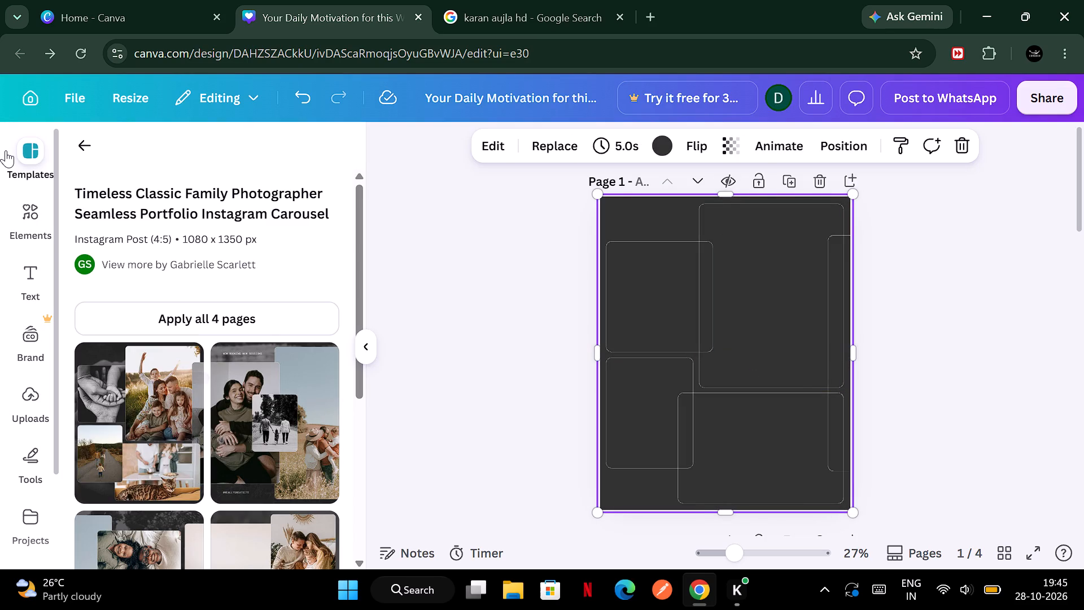
left_click(75, 148)
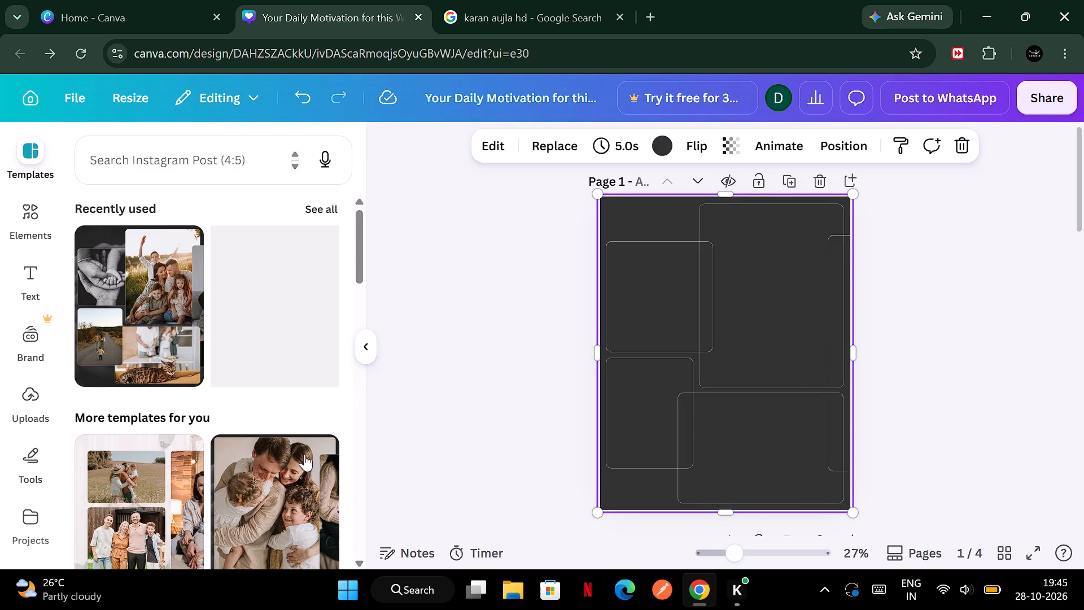
scroll(305, 456, "down", 16)
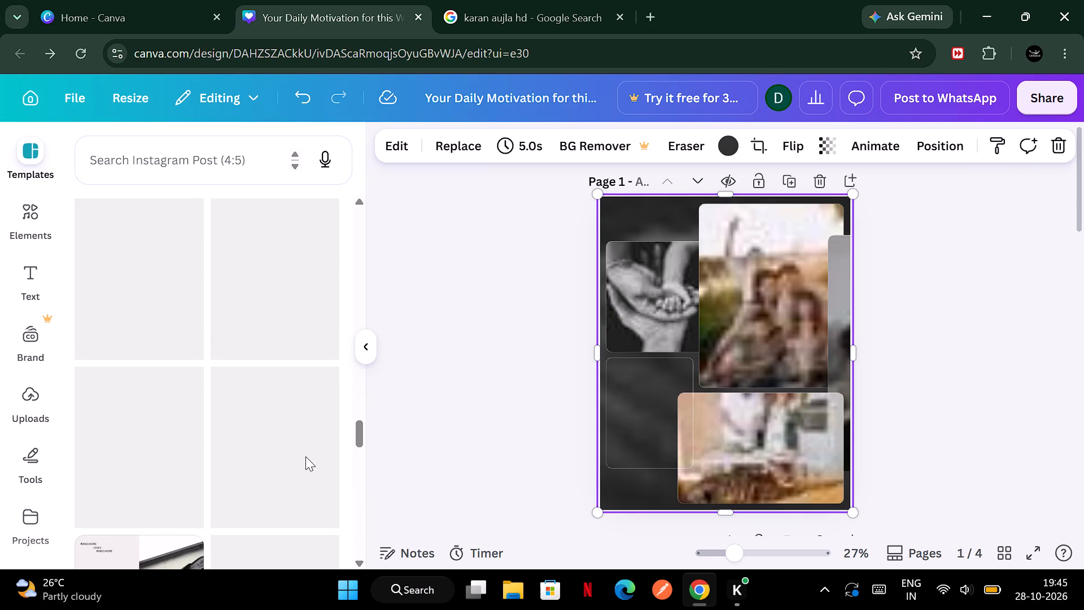
scroll(305, 456, "down", 3)
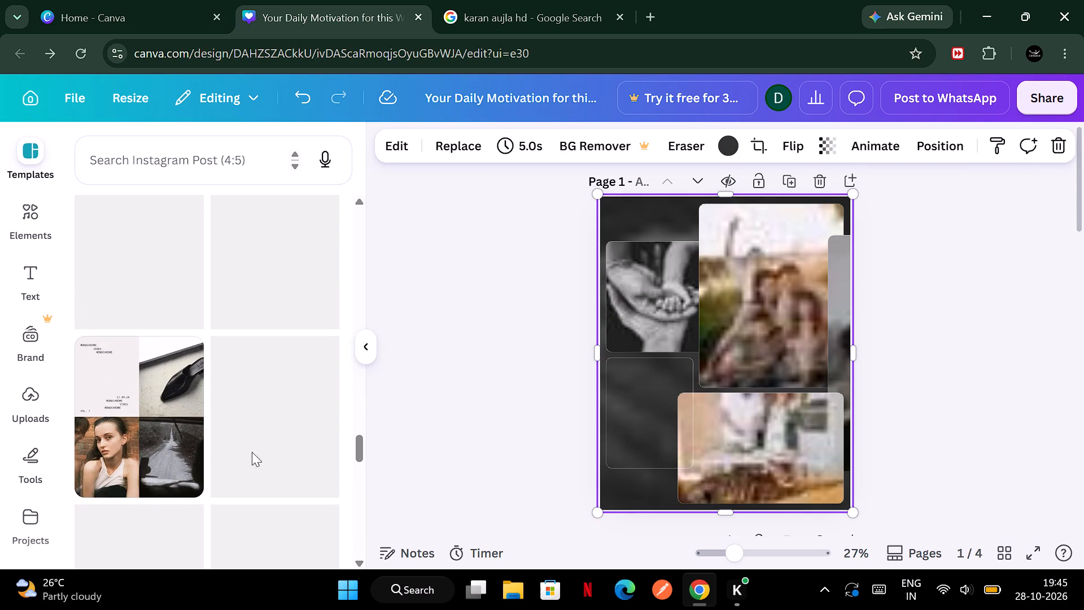
left_click(133, 453)
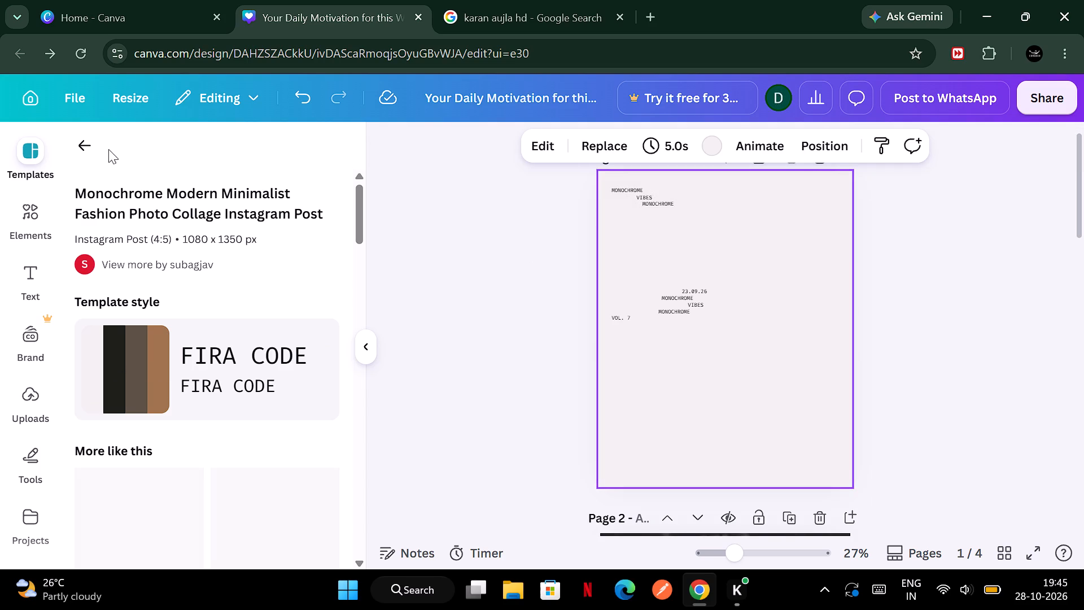
Search the Instagram Post (4:5) templates for "cafe".
left_click(95, 156)
left_click(168, 171)
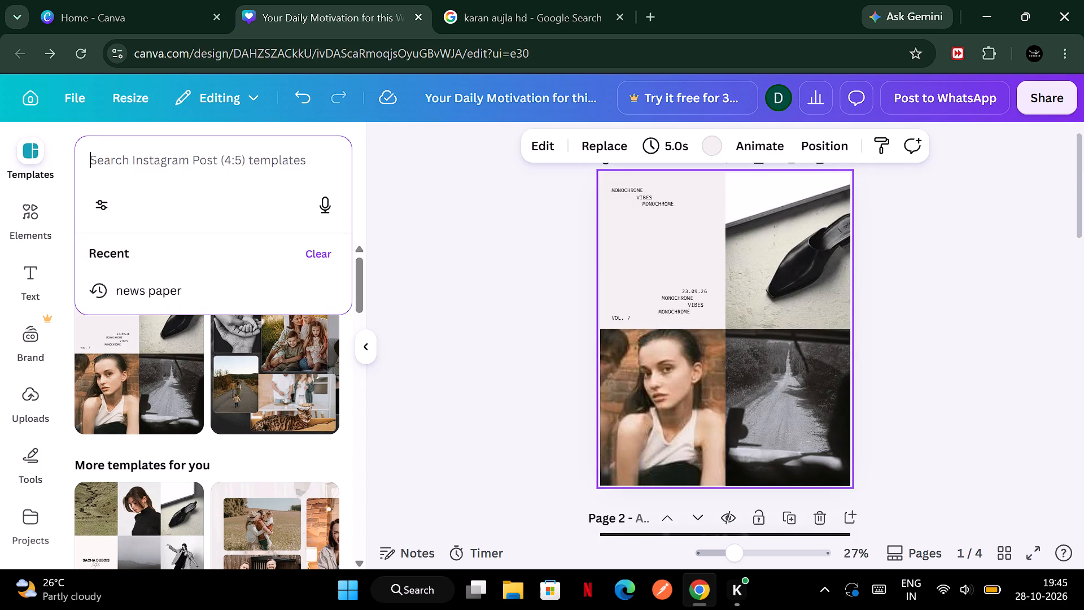
key("c")
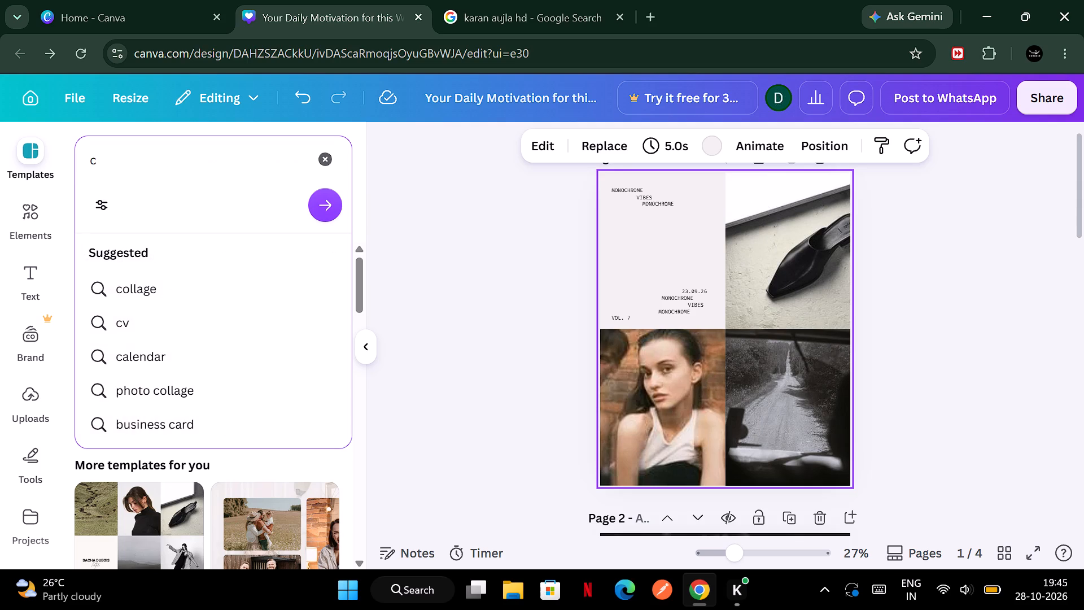
key("BackSpace")
key("BackSpace")
key("BackSpace")
type("cafe")
key("Return")
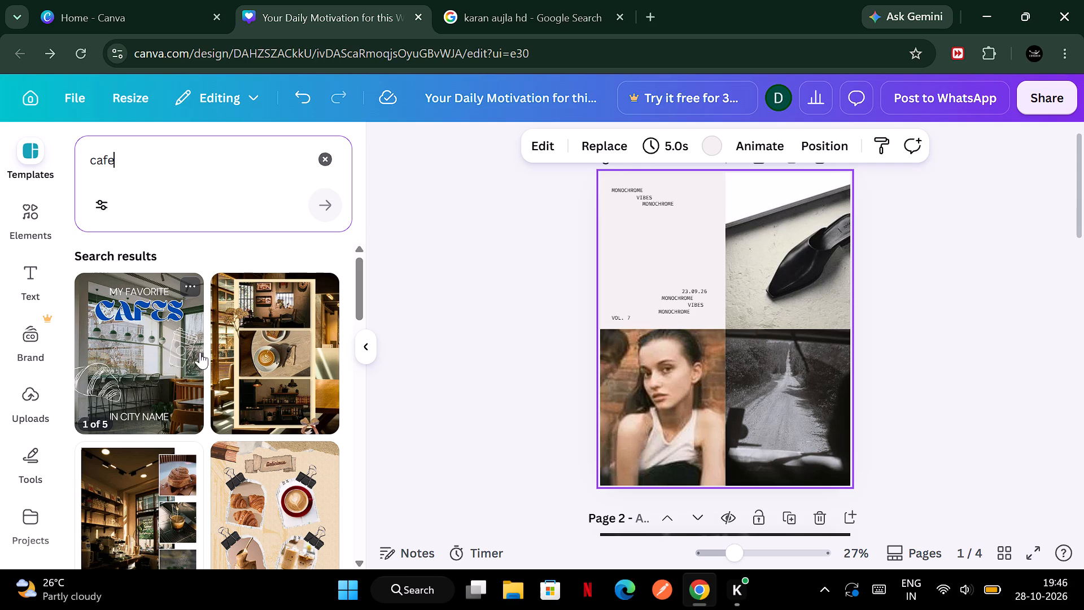
Look through the cafe template results for a suitable design.
scroll(209, 352, "down", 4)
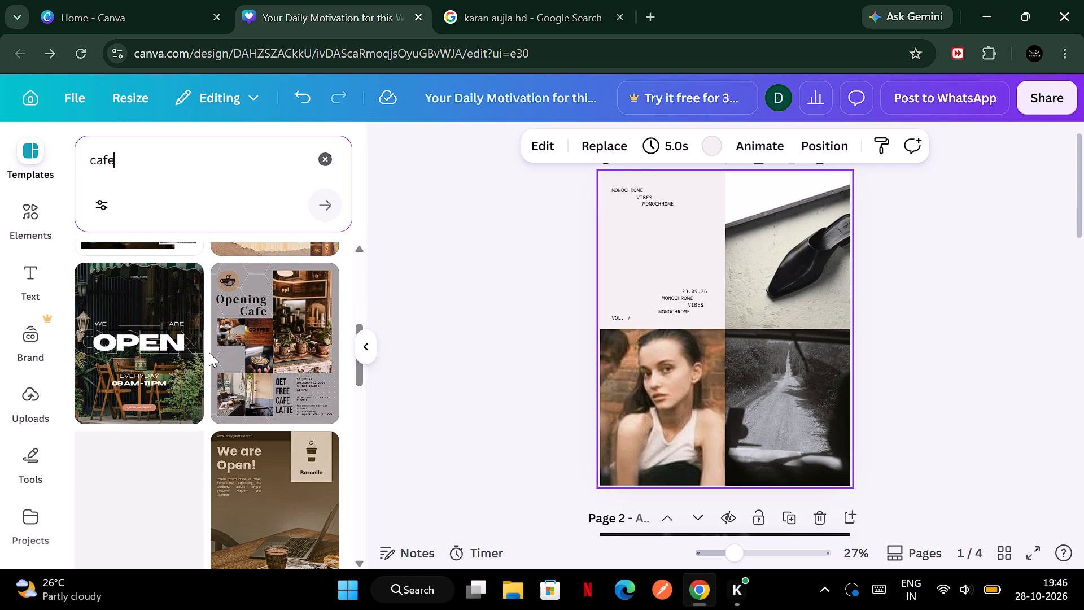
scroll(209, 352, "down", 6)
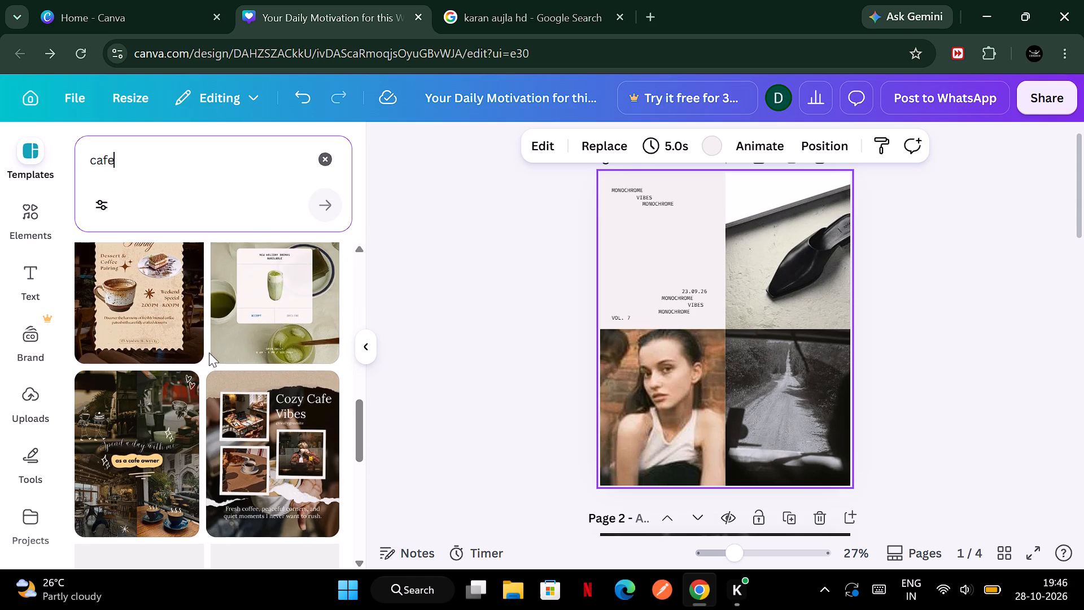
scroll(209, 352, "down", 3)
scroll(209, 352, "up", 1)
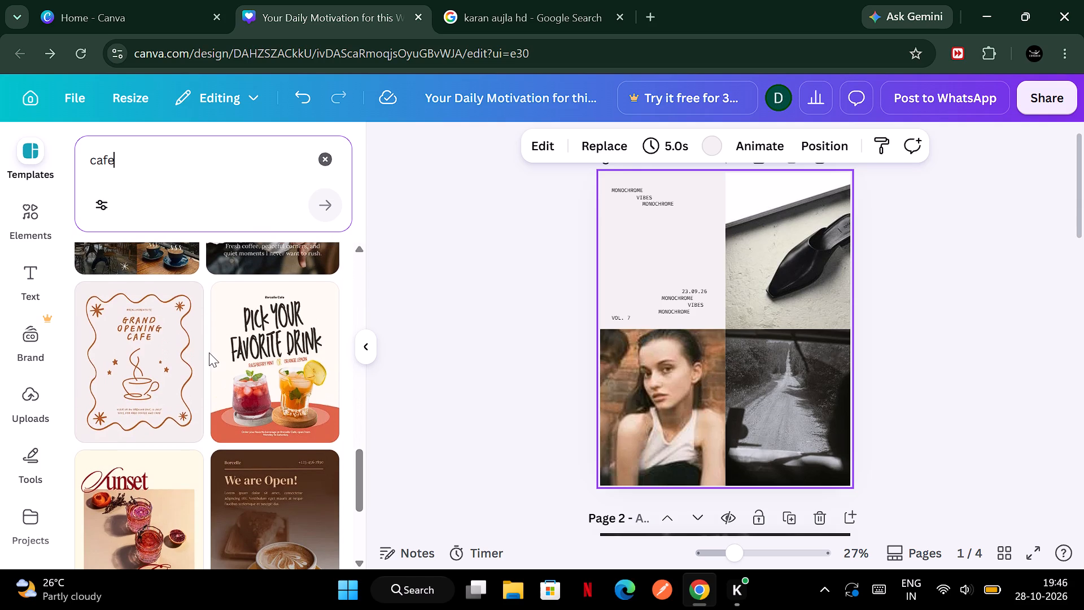
scroll(209, 352, "up", 1)
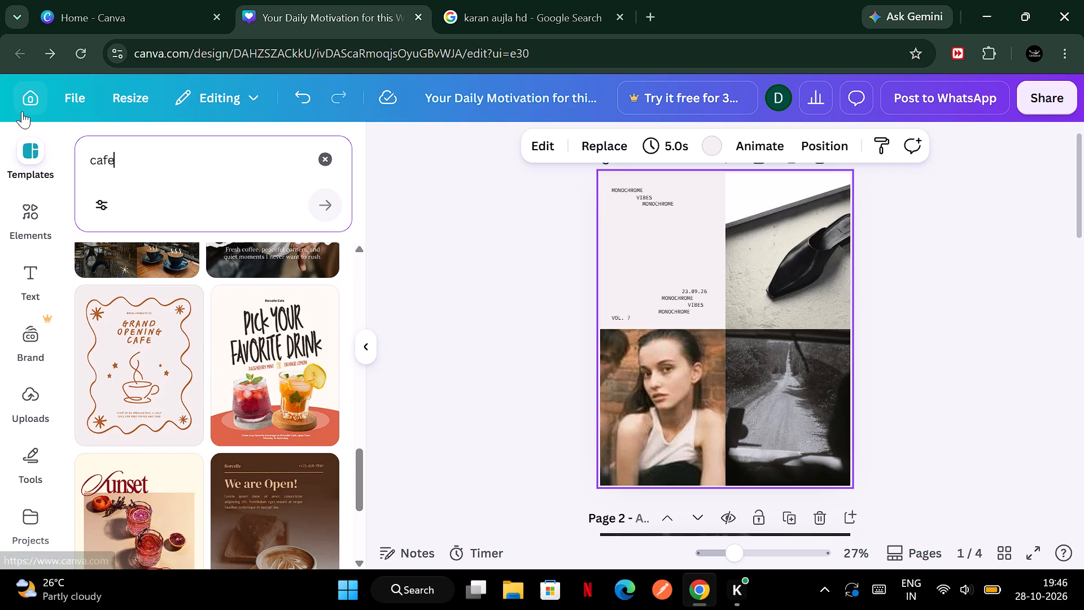
Leave the design editor and go to the Canva home page.
left_click(22, 111)
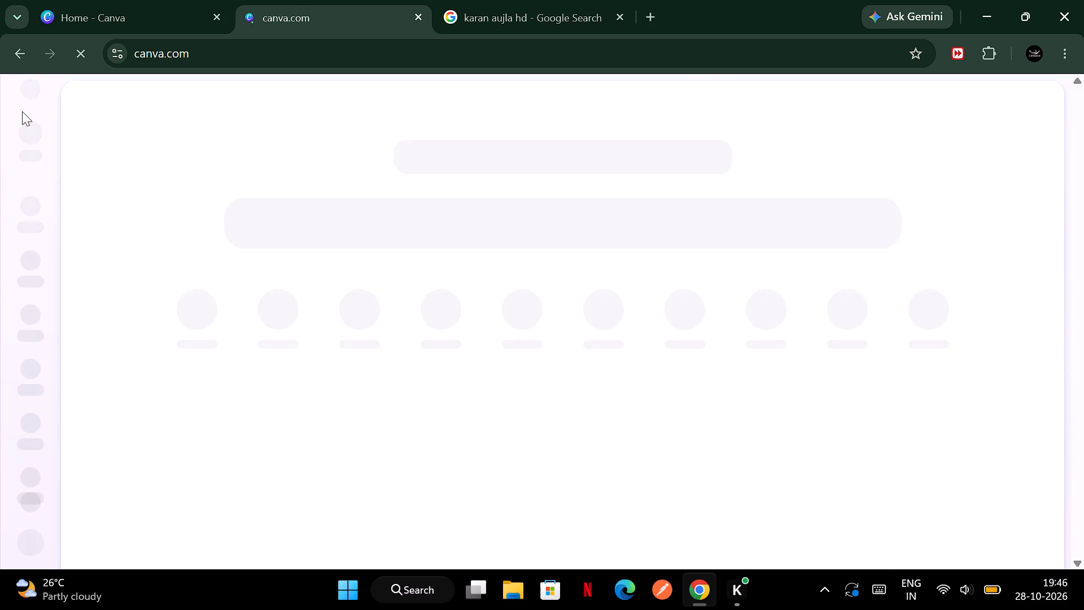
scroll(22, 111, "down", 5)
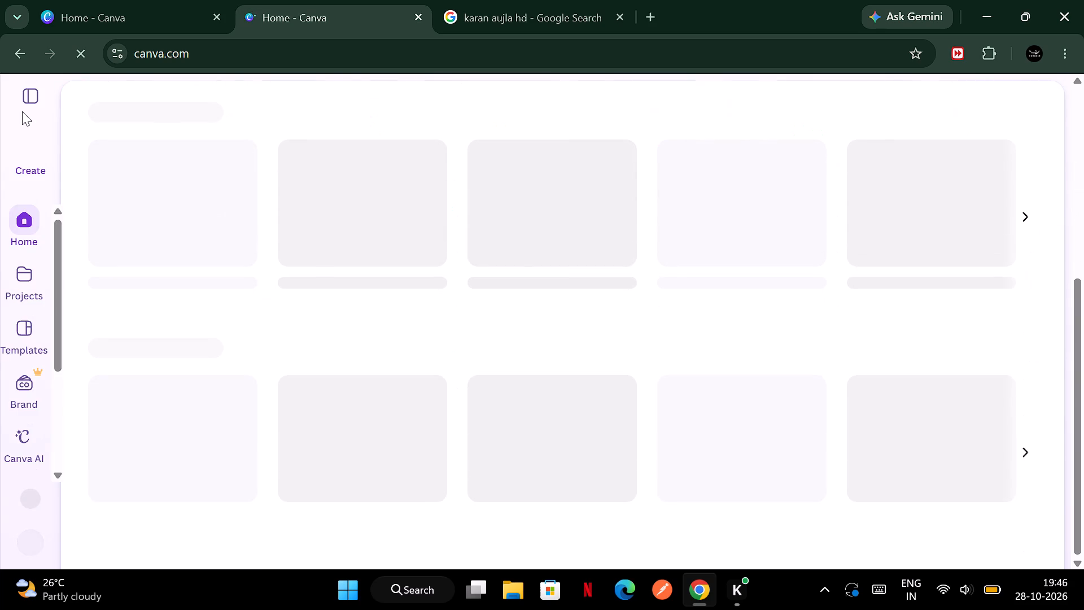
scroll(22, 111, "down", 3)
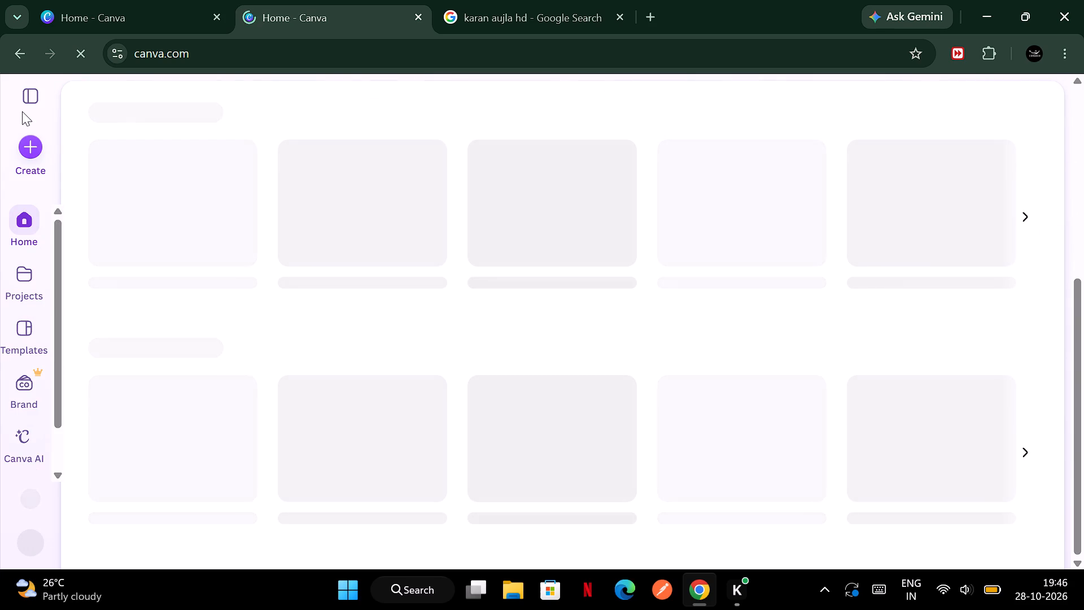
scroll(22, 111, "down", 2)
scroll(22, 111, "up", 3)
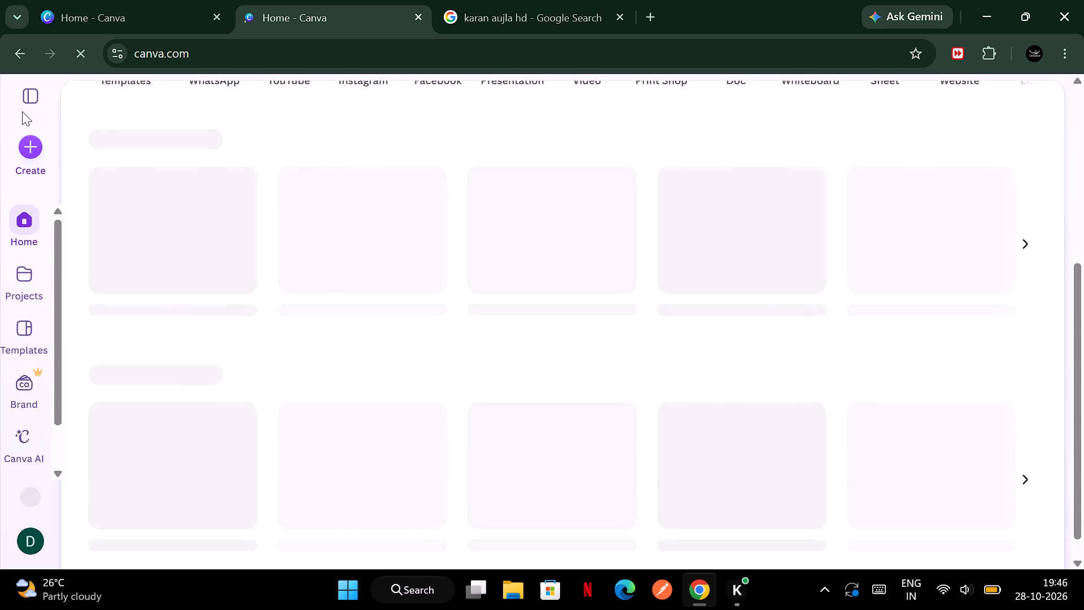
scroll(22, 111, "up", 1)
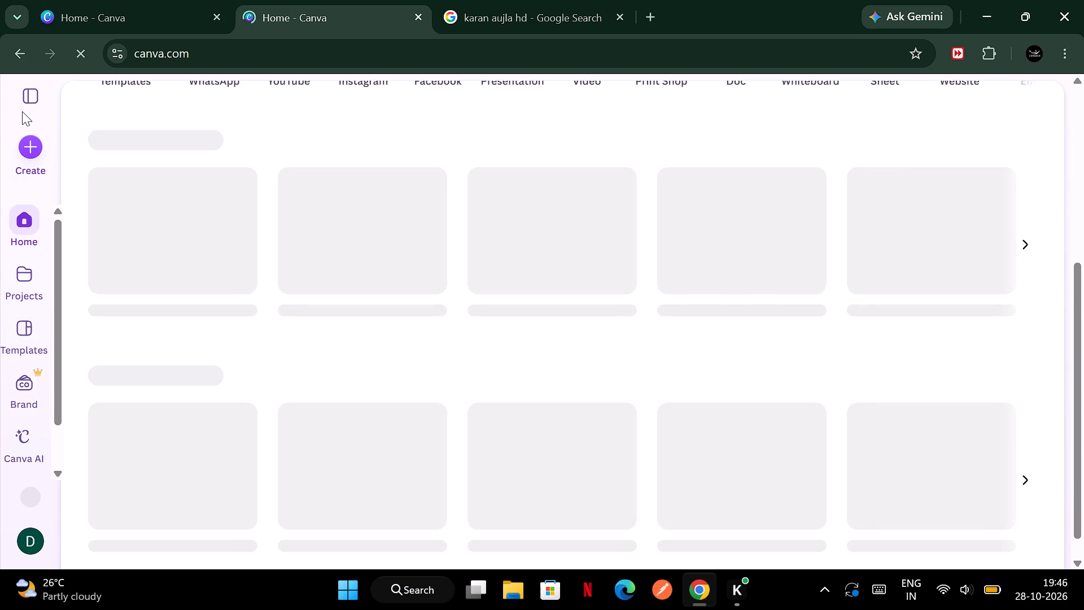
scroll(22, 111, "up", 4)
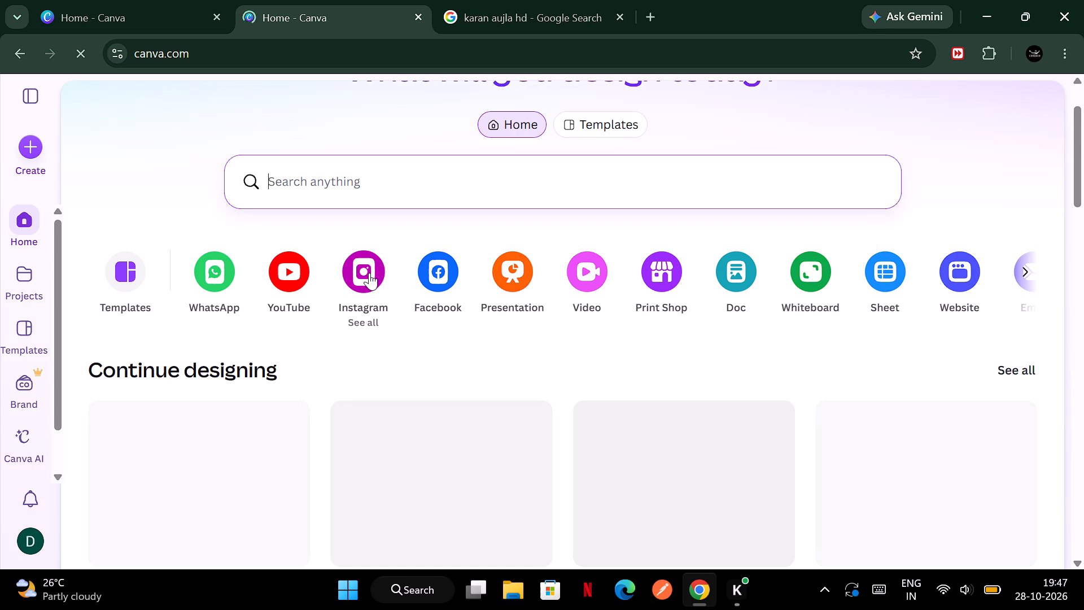
Look over the suggested templates and the recent designs on the home page.
scroll(216, 274, "down", 6)
scroll(216, 274, "up", 1)
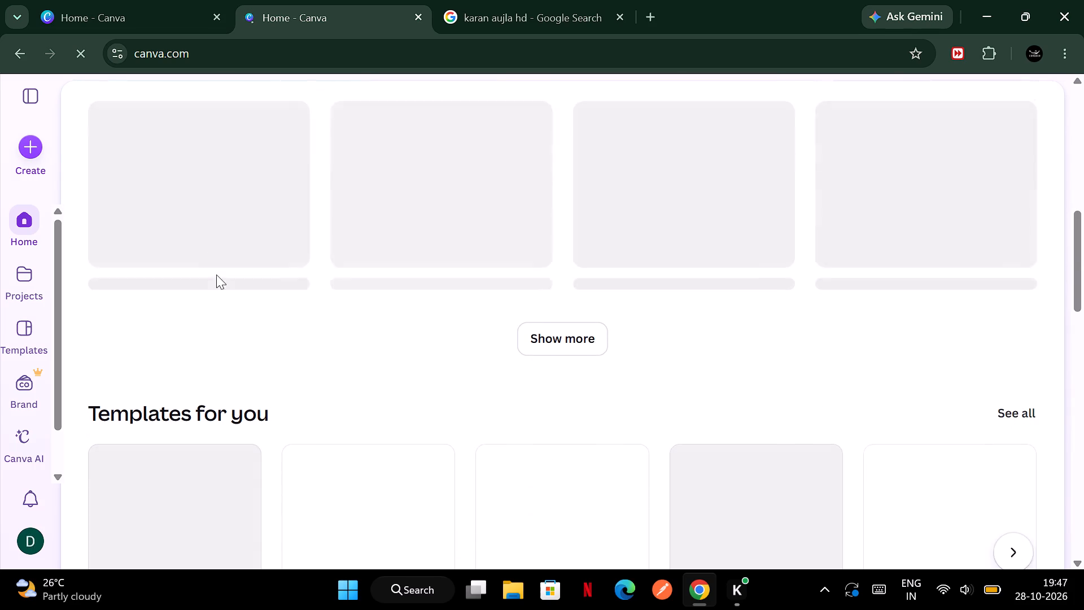
scroll(216, 274, "up", 1)
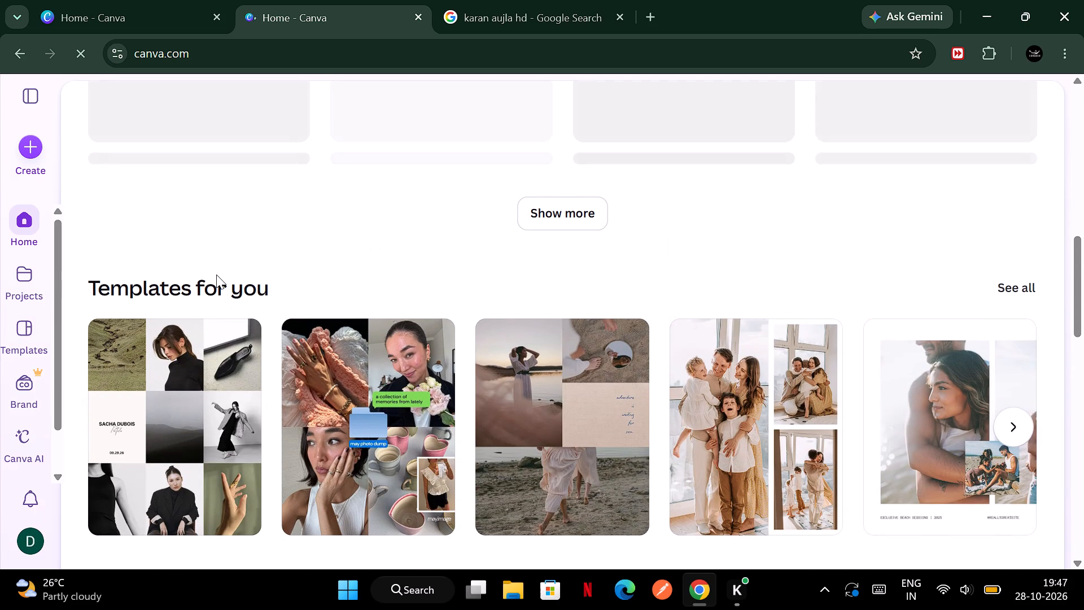
scroll(792, 353, "down", 2)
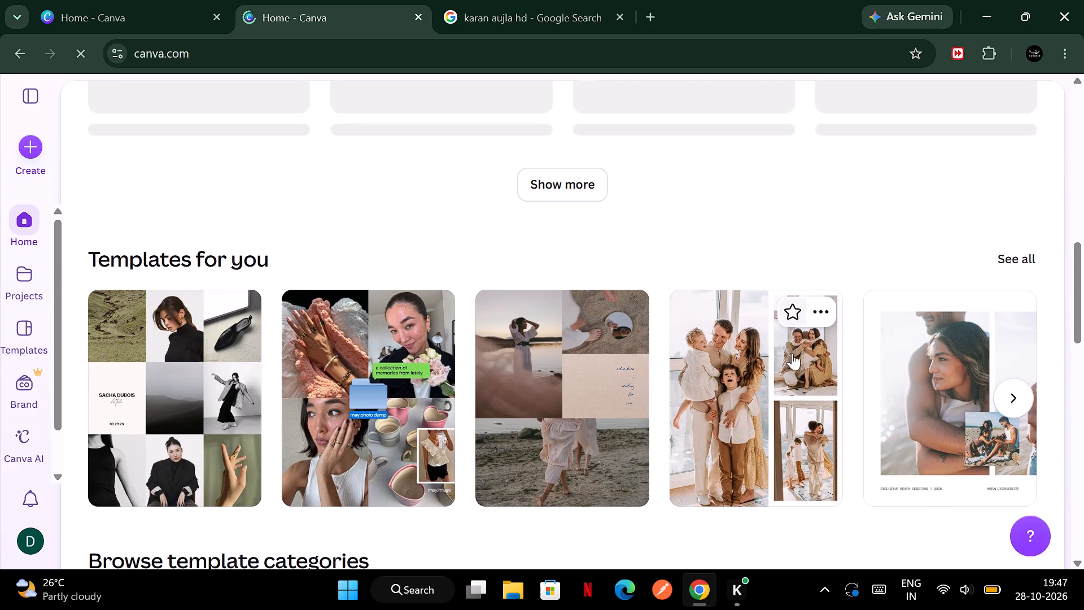
scroll(792, 353, "down", 2)
scroll(792, 353, "left", 2)
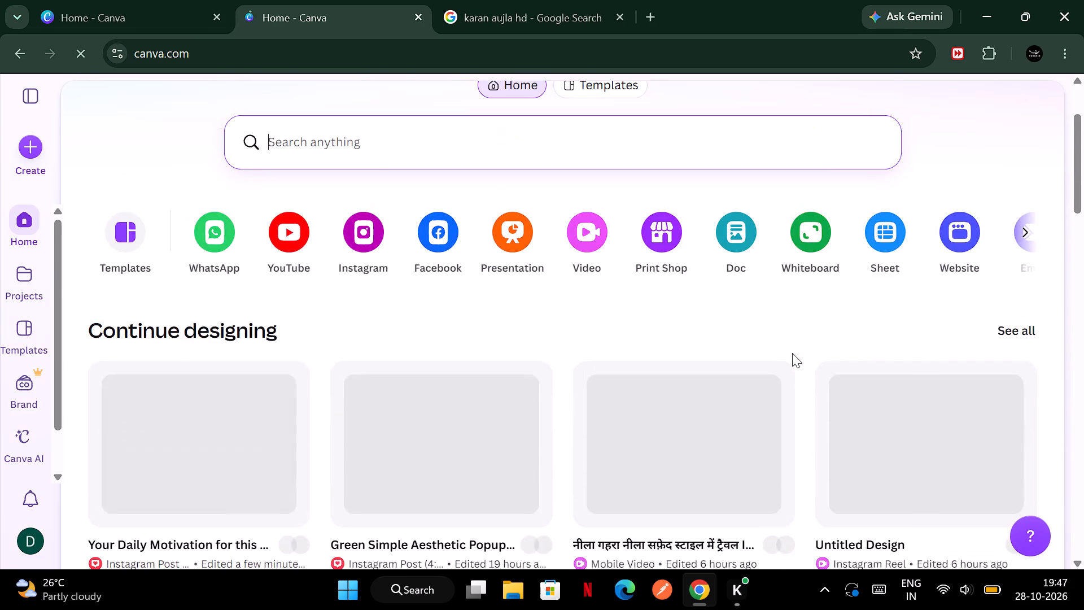
scroll(792, 353, "up", 2)
scroll(792, 353, "down", 2)
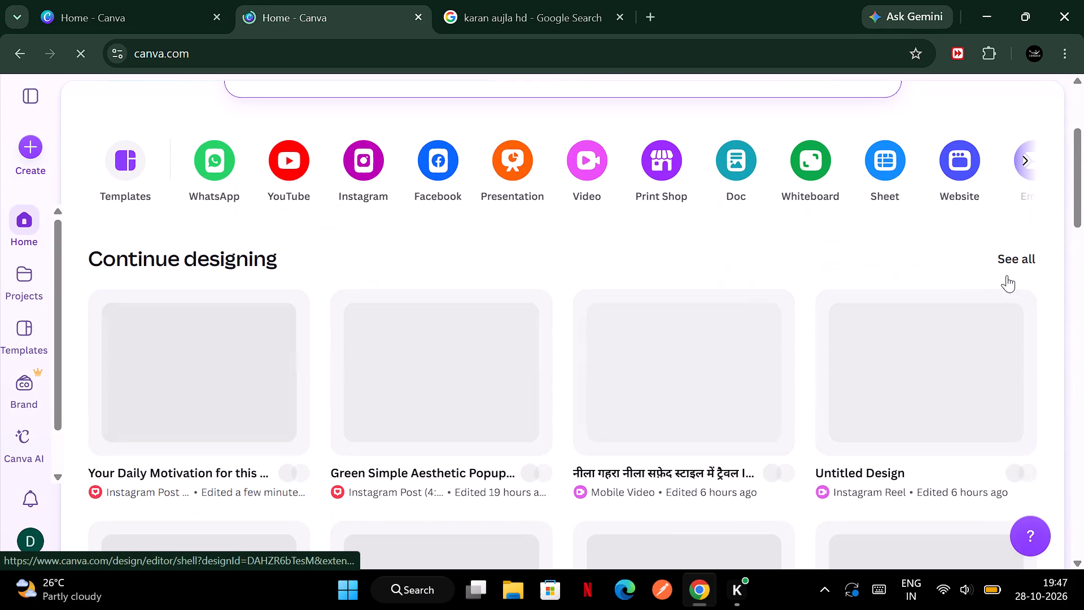
Open the full list of recent designs to review the existing projects.
left_click(1016, 248)
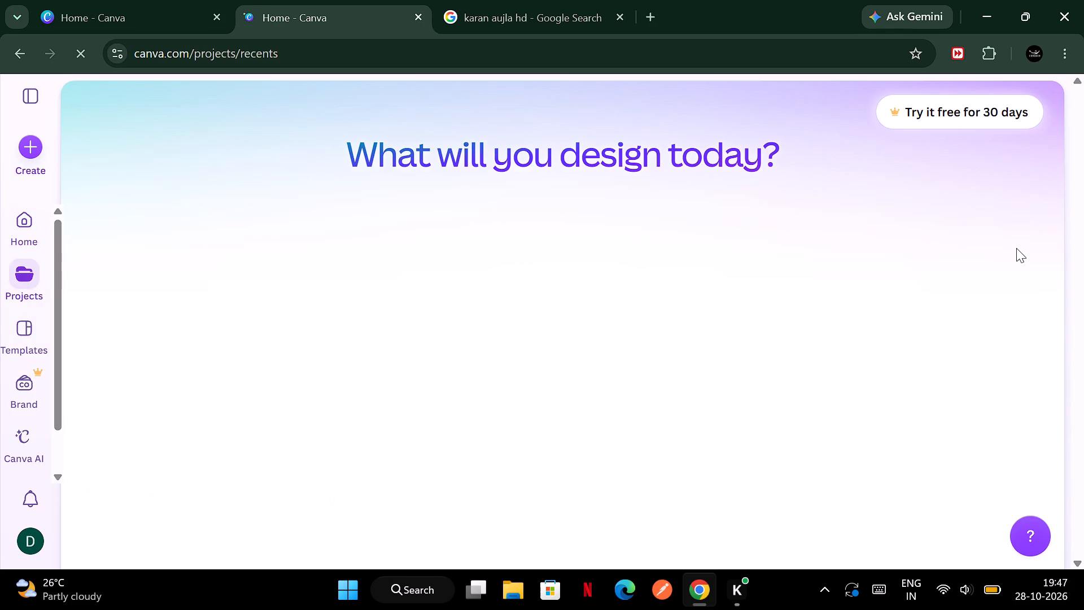
scroll(652, 251, "down", 6)
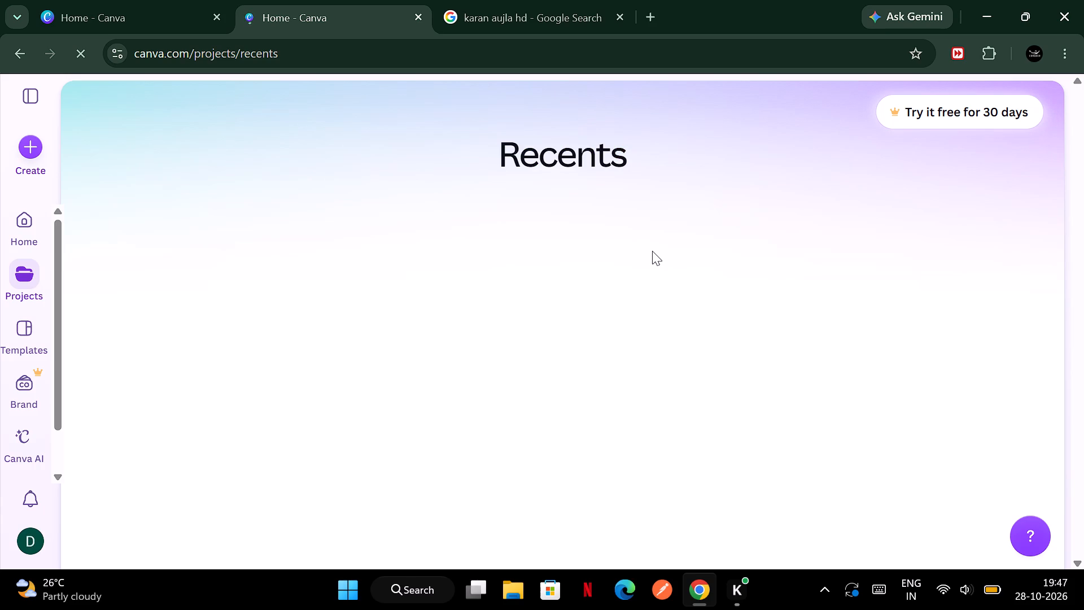
scroll(652, 251, "down", 1)
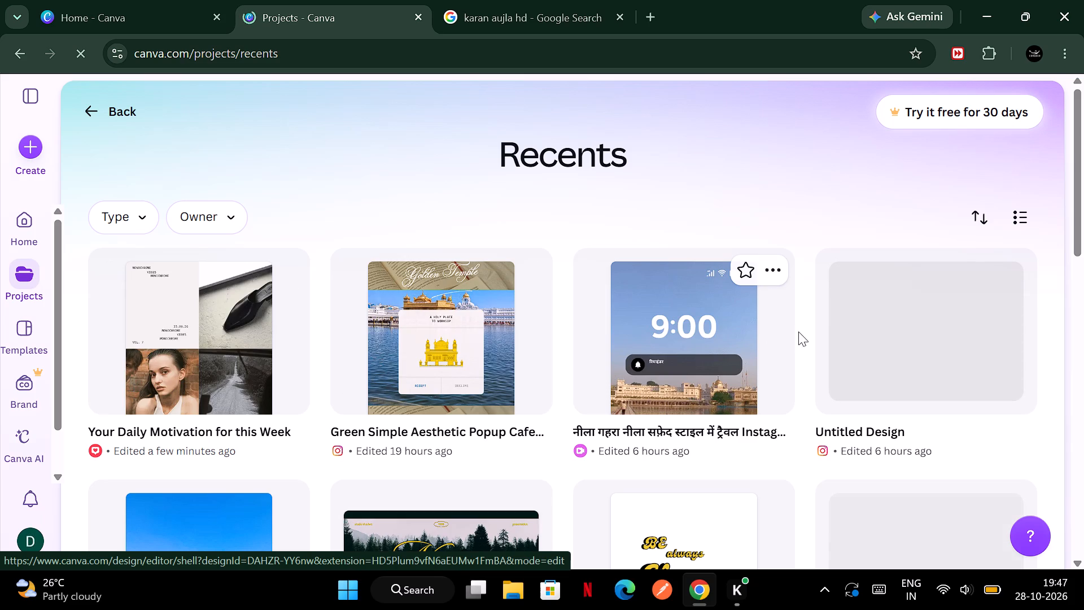
Find the Happy design with the winking smiley among the recent projects and open it for editing.
scroll(751, 328, "down", 6)
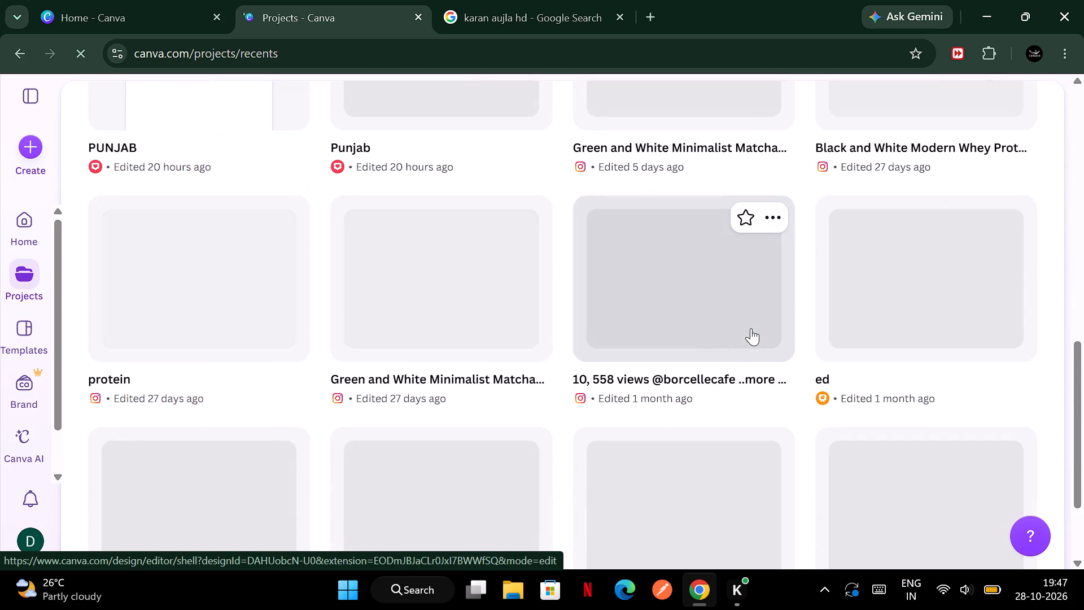
scroll(751, 328, "up", 2)
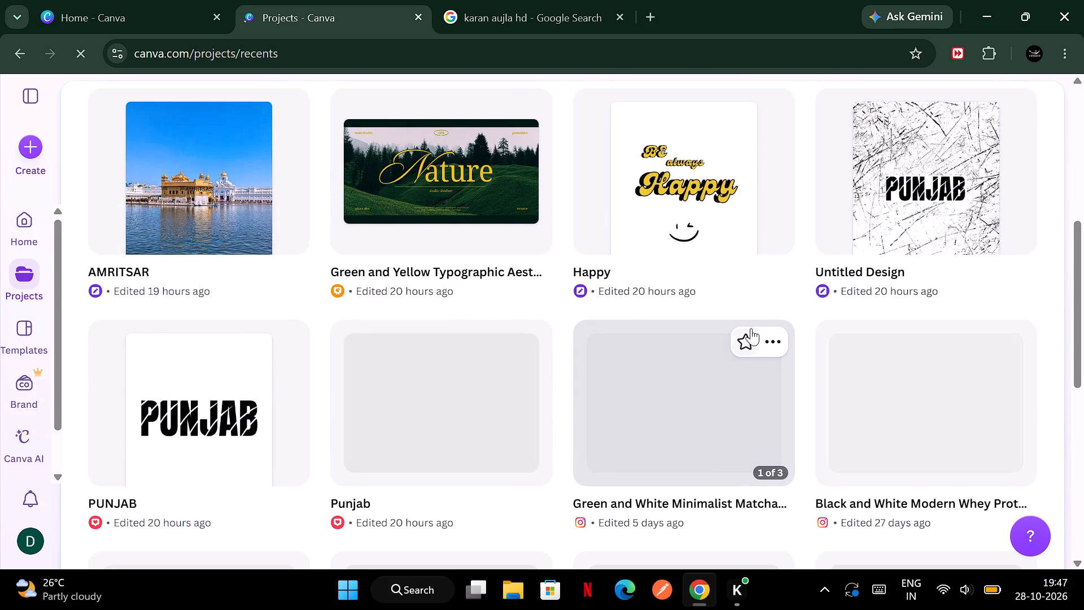
scroll(751, 328, "down", 3)
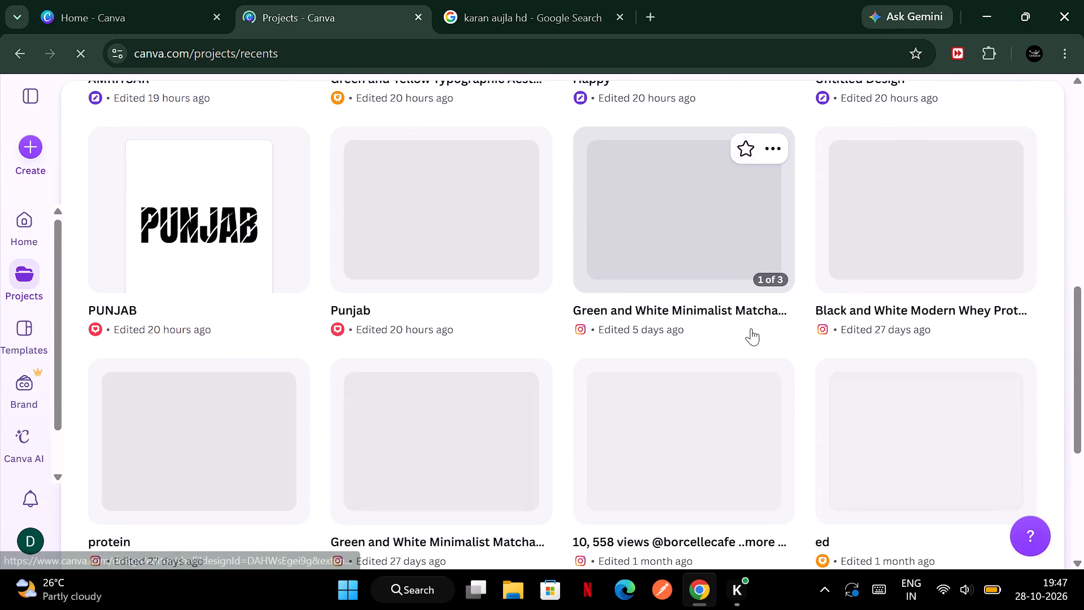
scroll(751, 328, "down", 3)
scroll(751, 328, "up", 2)
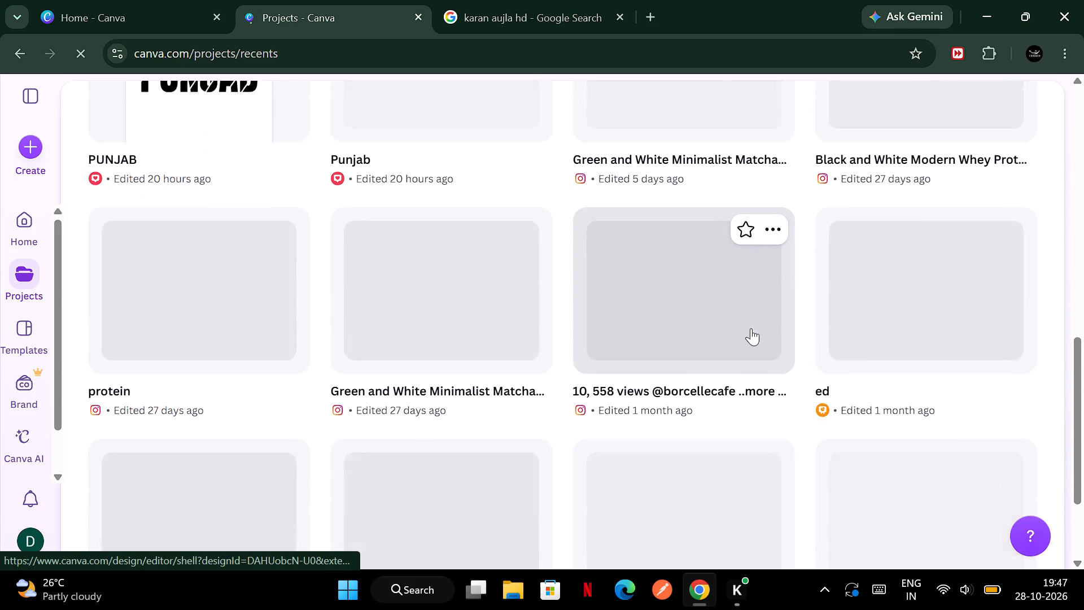
scroll(751, 328, "up", 3)
scroll(751, 328, "down", 1)
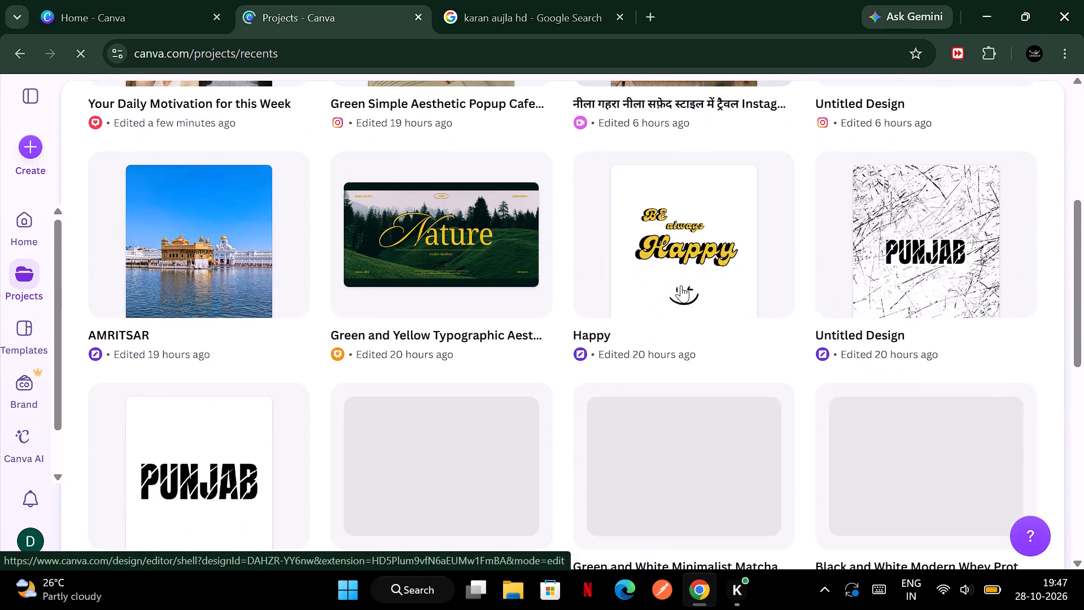
left_click(681, 285)
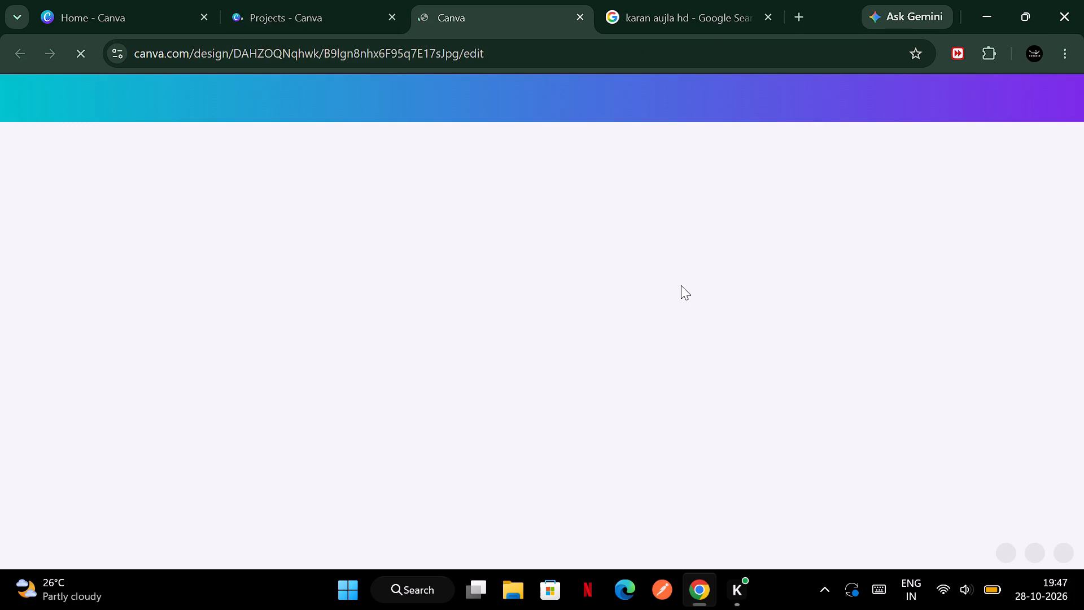